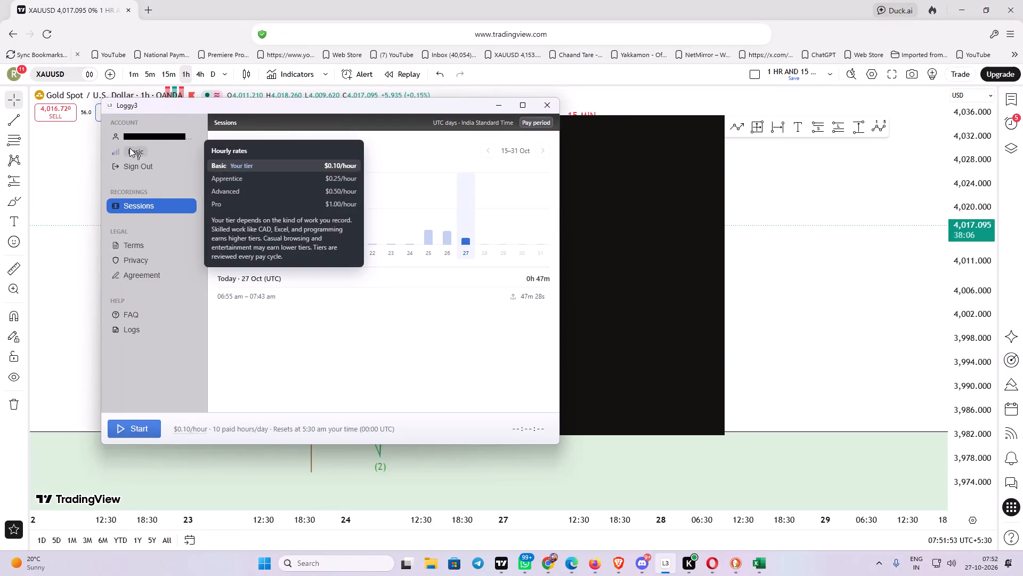
Review the recorded sessions for 26, 25 and 27 October.
click(374, 369)
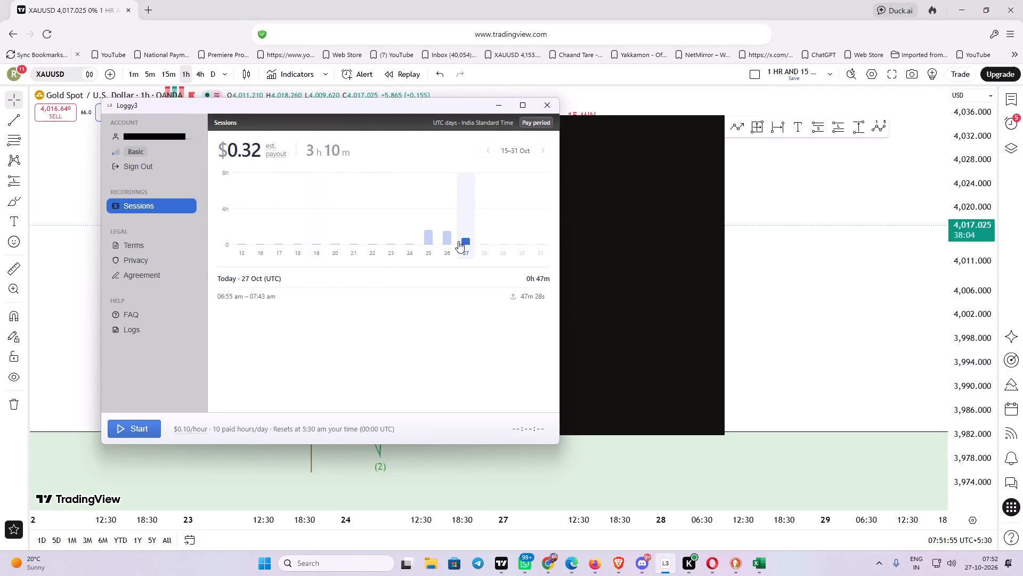
click(447, 238)
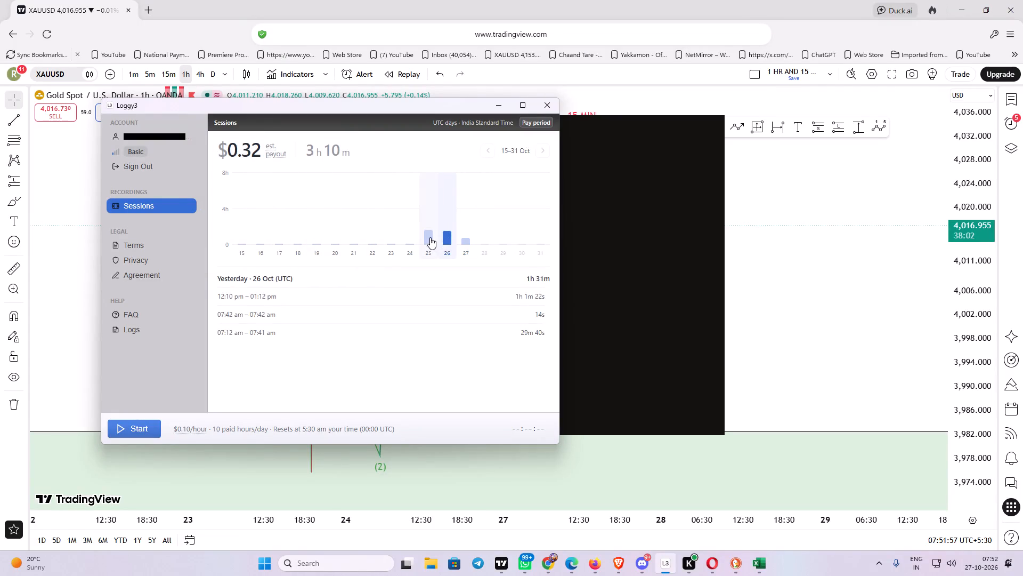
click(430, 237)
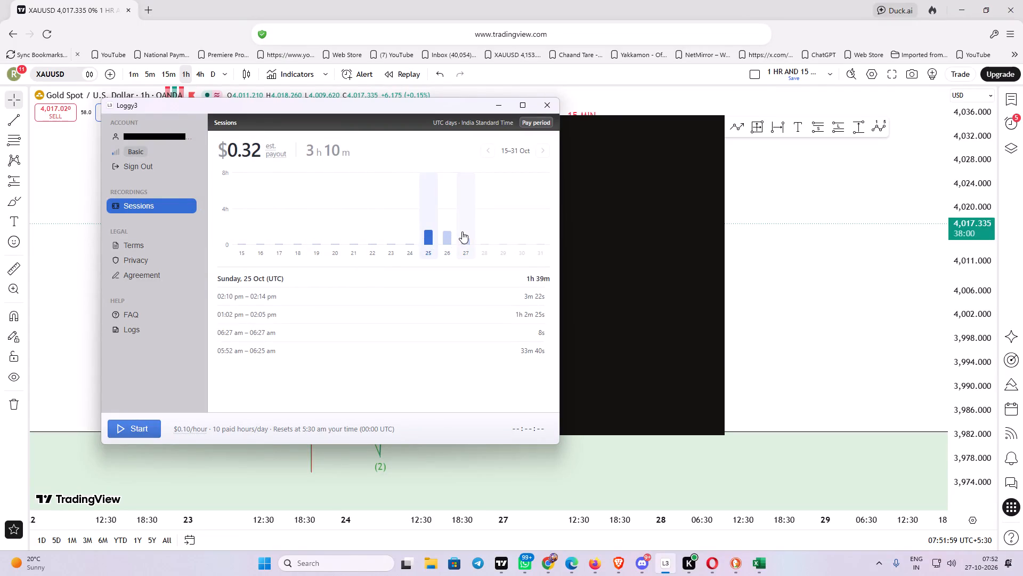
click(462, 231)
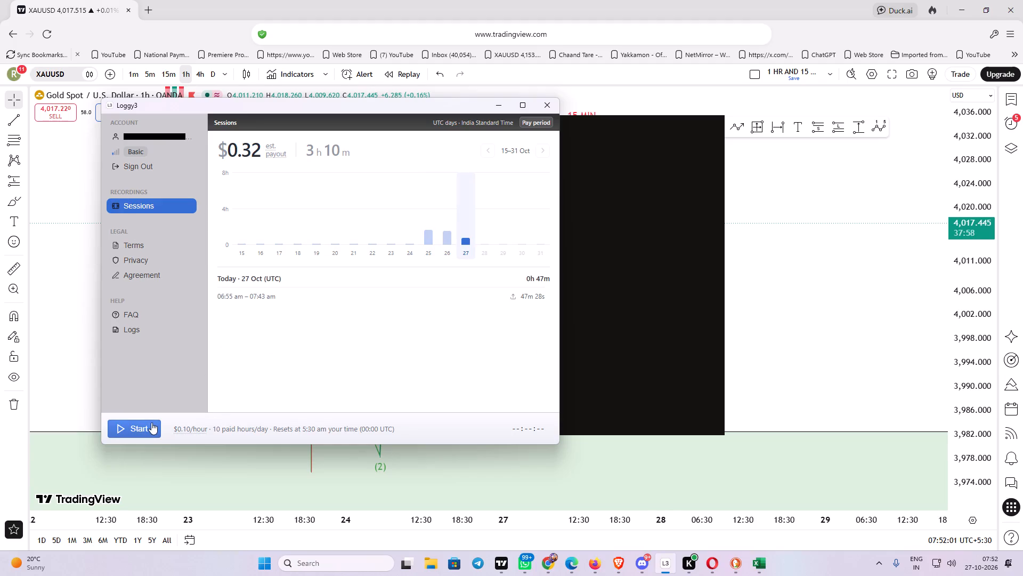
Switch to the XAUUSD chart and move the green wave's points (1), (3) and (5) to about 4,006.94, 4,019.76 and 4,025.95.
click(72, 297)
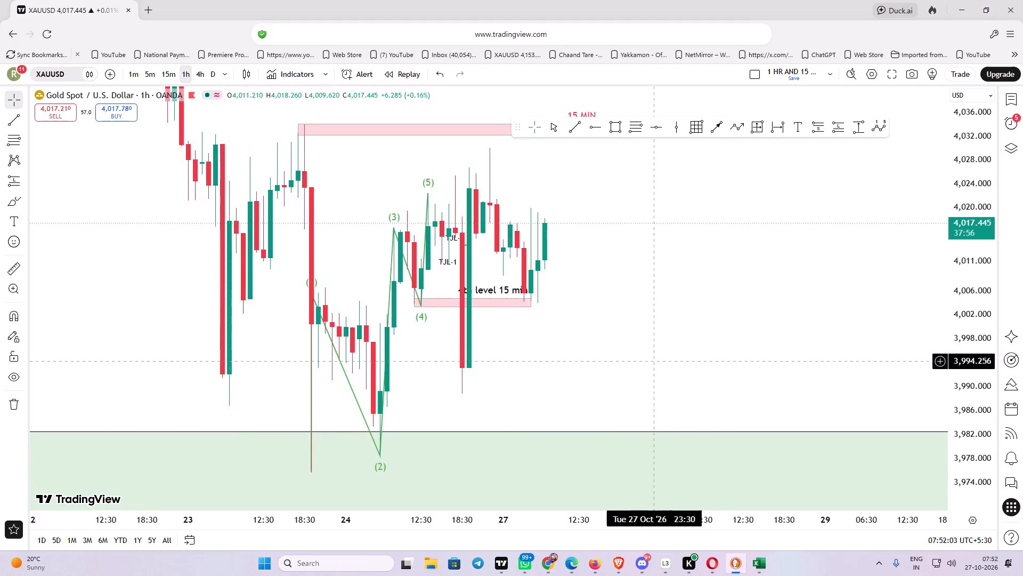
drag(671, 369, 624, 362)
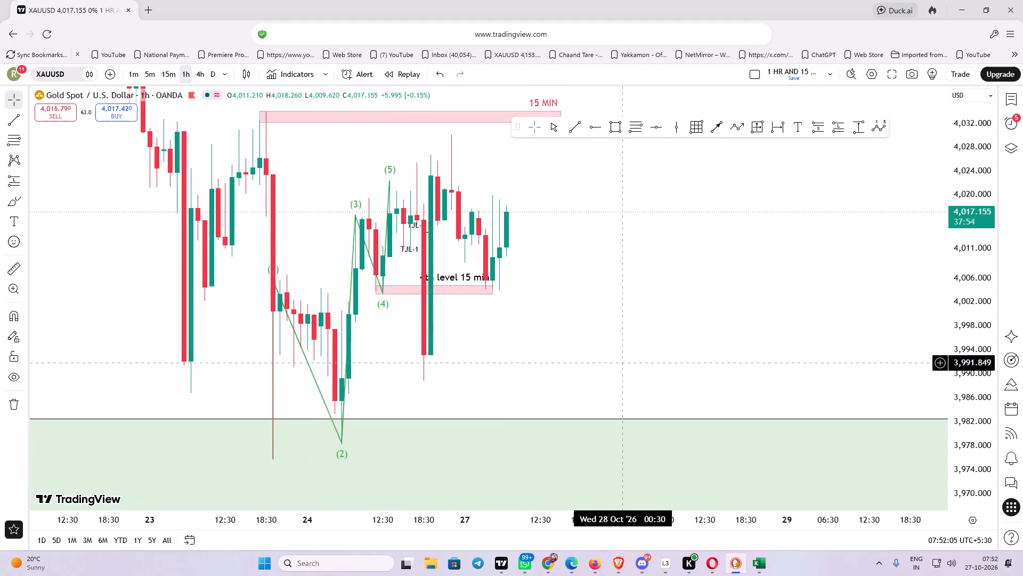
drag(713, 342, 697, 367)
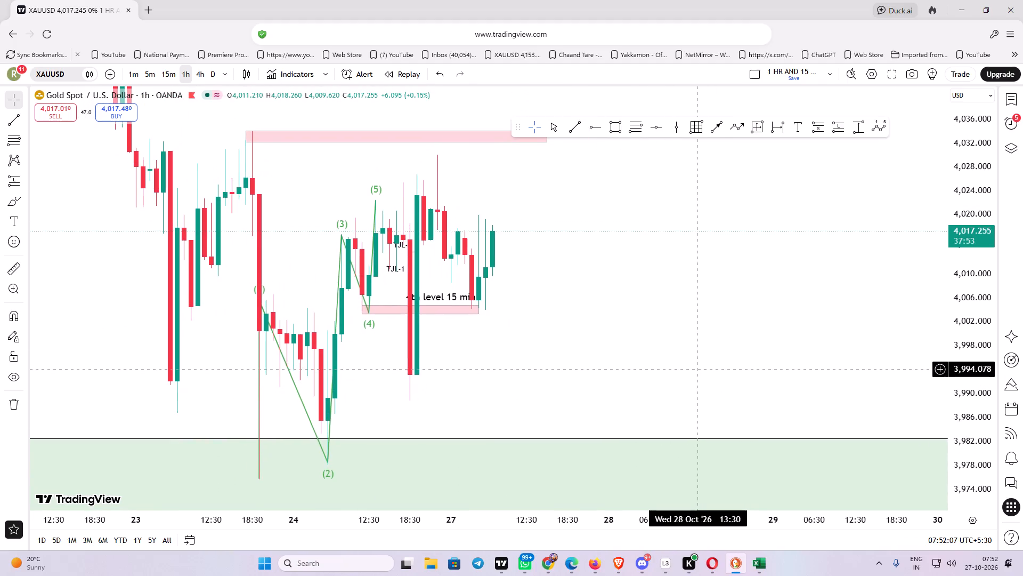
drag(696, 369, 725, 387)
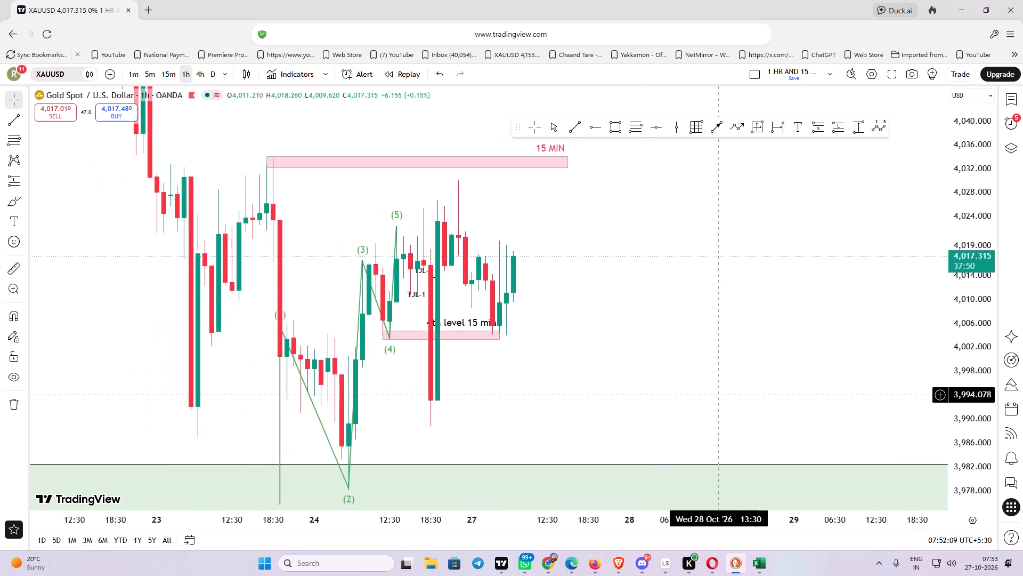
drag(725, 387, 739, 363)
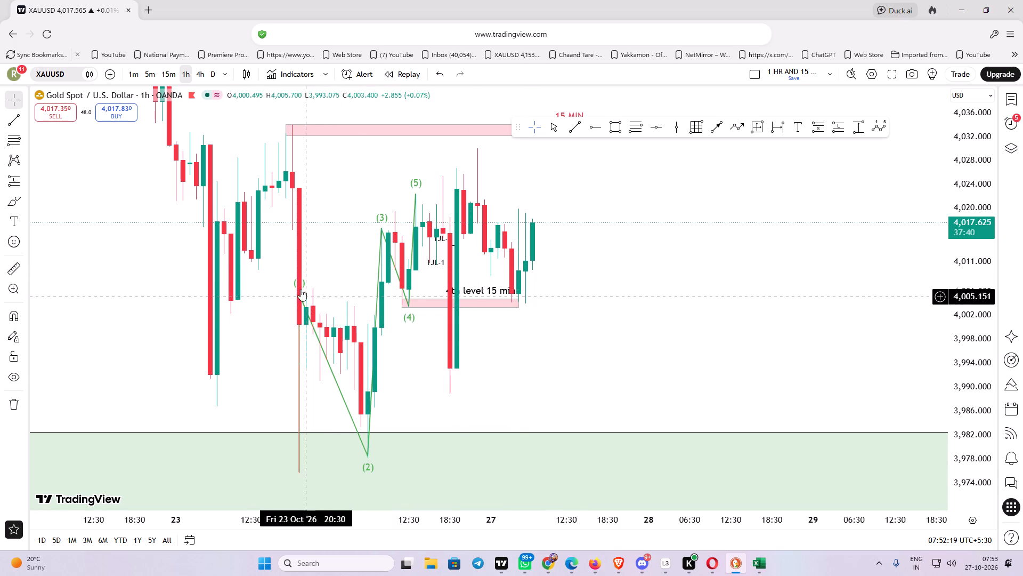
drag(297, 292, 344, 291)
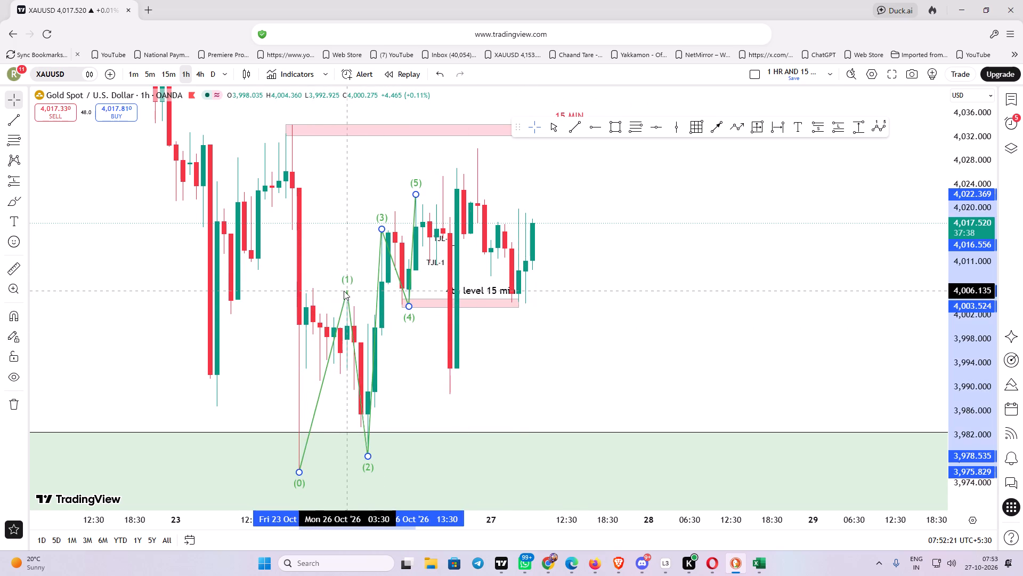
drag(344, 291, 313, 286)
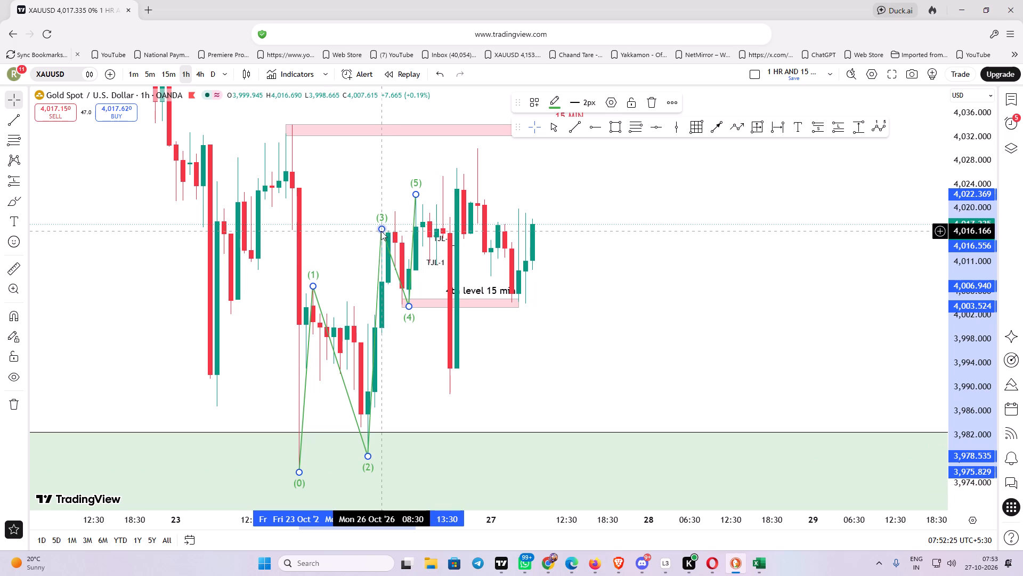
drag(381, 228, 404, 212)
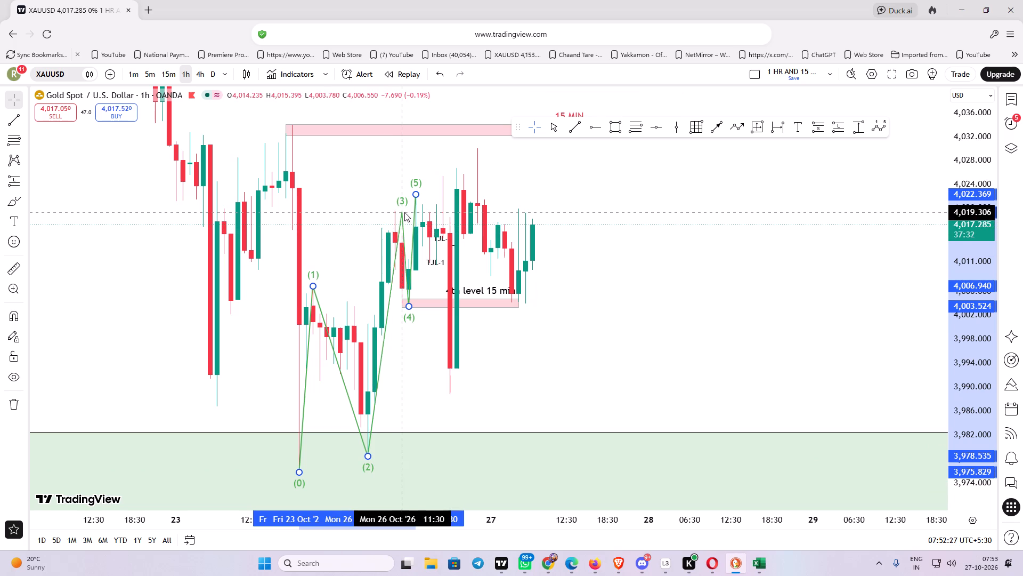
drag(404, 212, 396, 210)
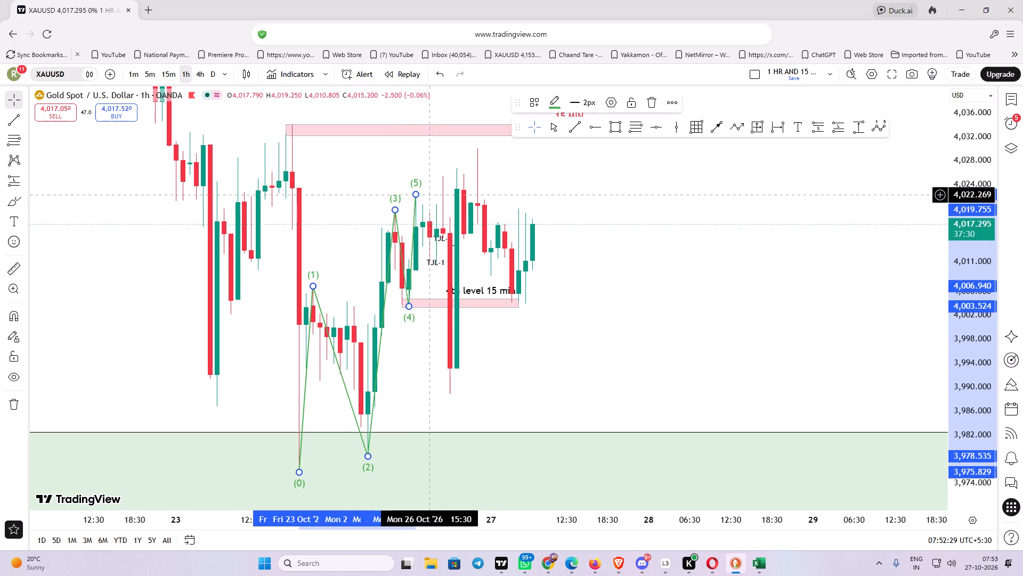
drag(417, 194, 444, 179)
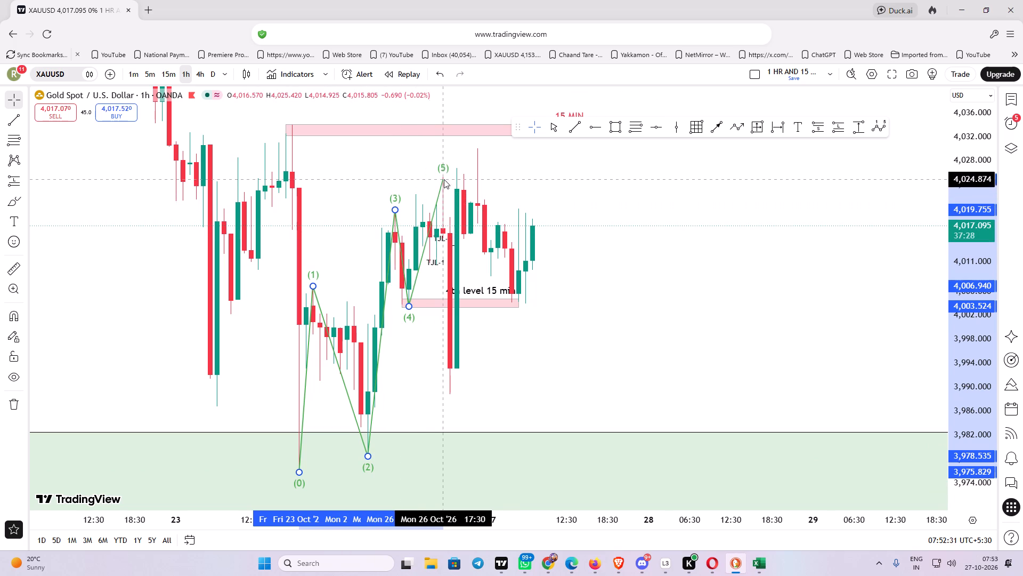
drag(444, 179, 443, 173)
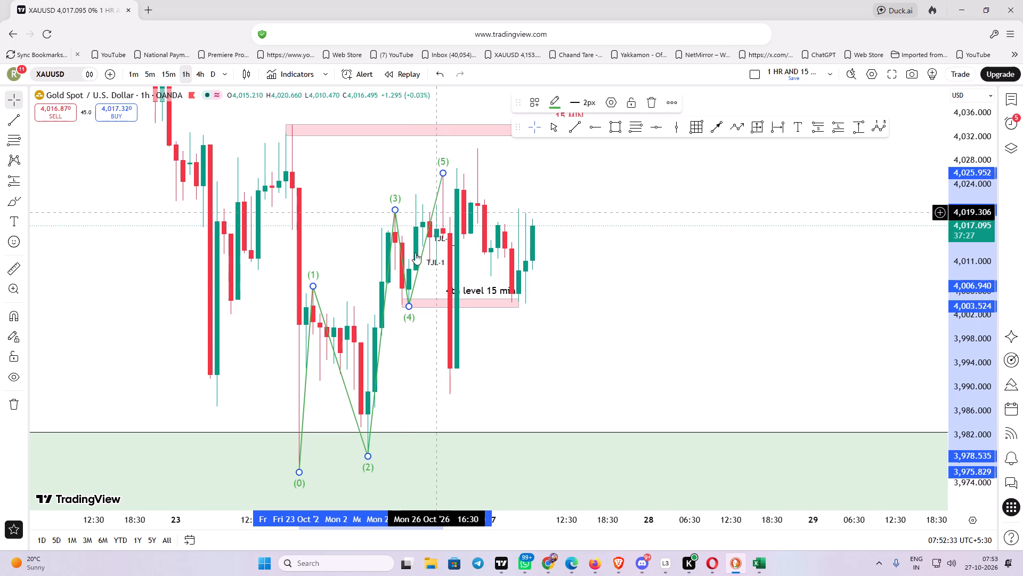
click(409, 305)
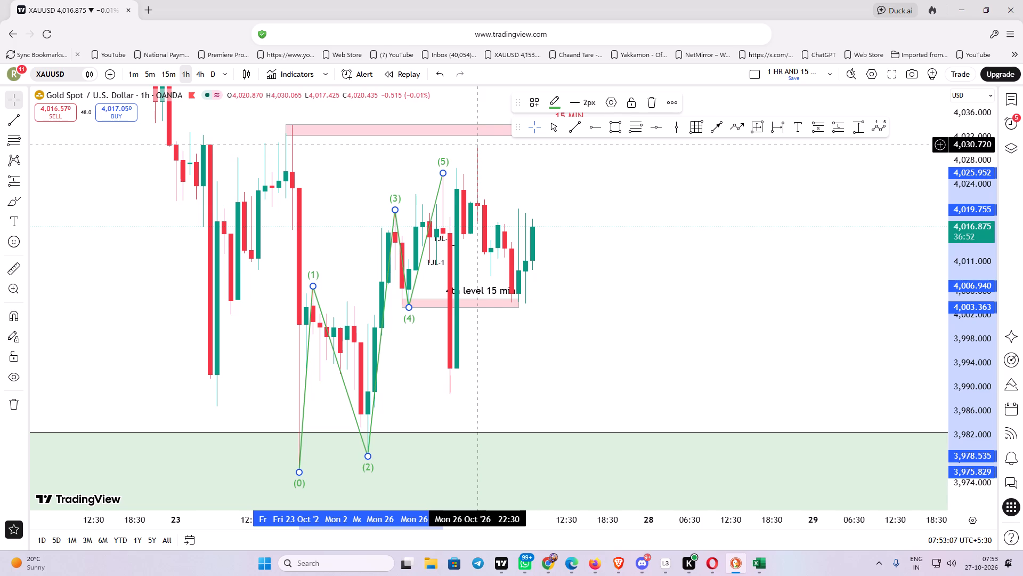
Delete the green five-point wave drawing from the chart.
click(443, 175)
click(648, 106)
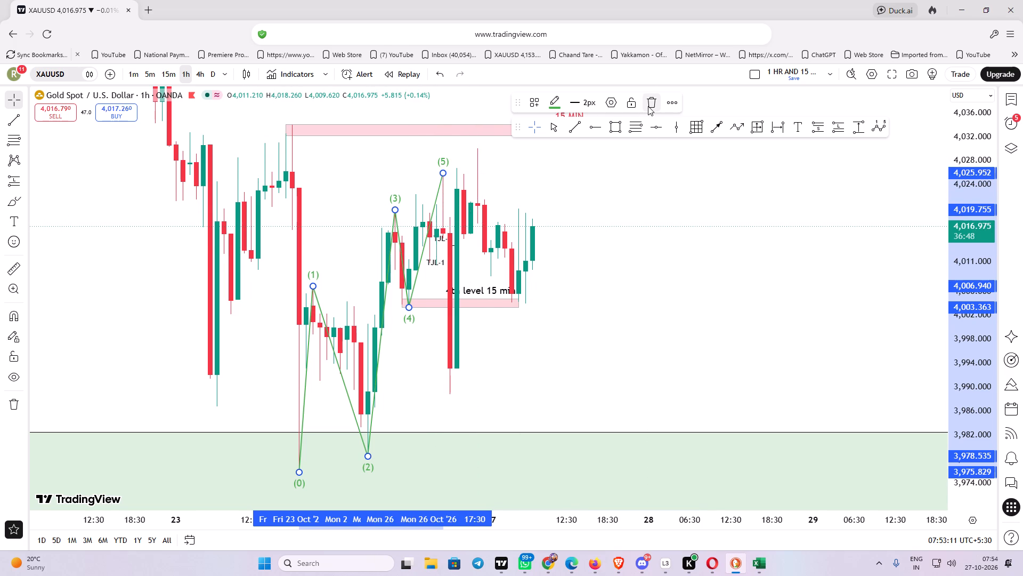
Draw an Elliott impulse wave with points (0) to (5) at about 3,975.8, 4,006.7, 3,978.1, 4,019.3, 3,988.9 and 4,030.2.
drag(611, 244, 649, 206)
drag(647, 216, 643, 228)
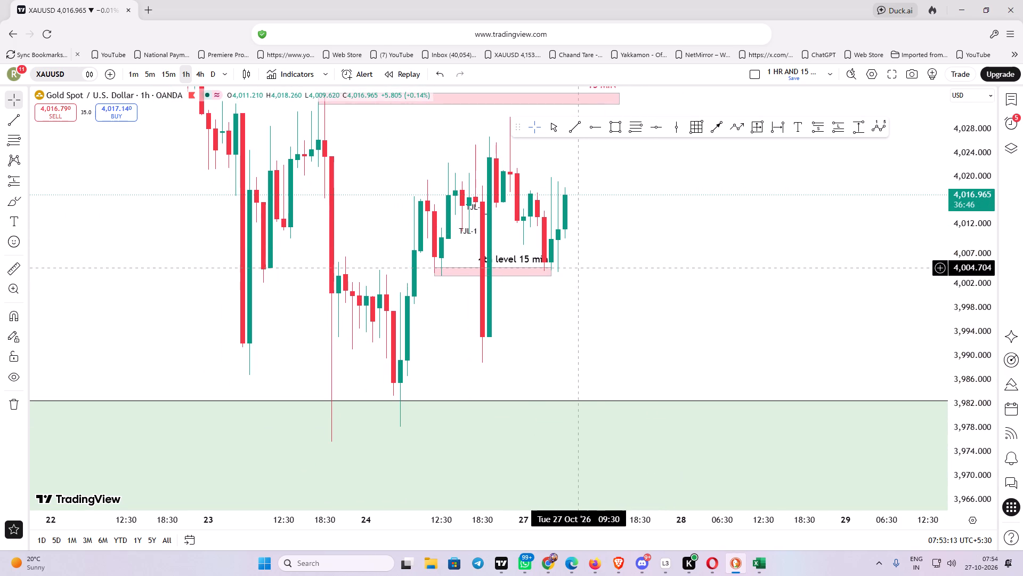
drag(616, 287, 622, 303)
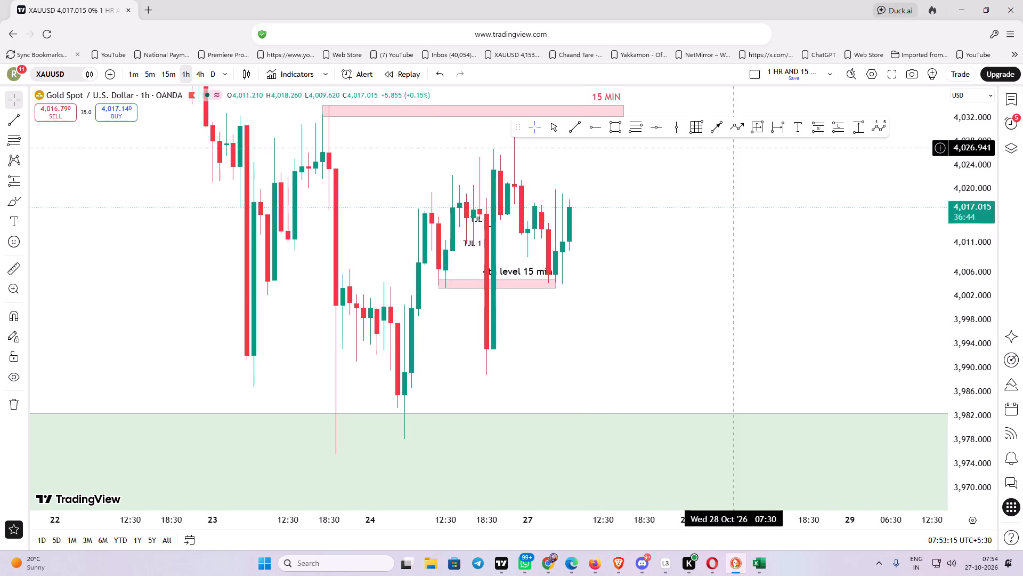
click(876, 125)
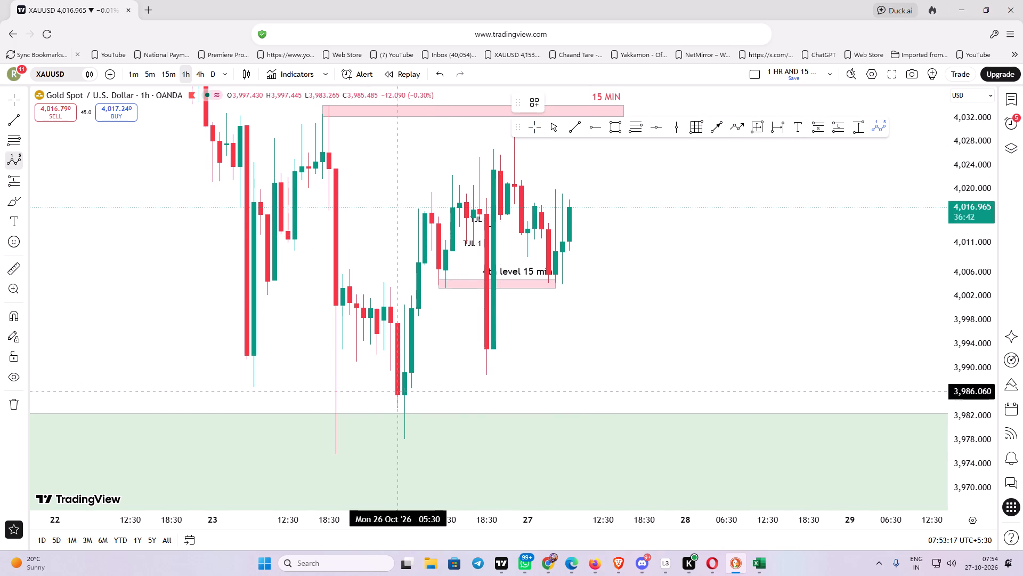
click(337, 453)
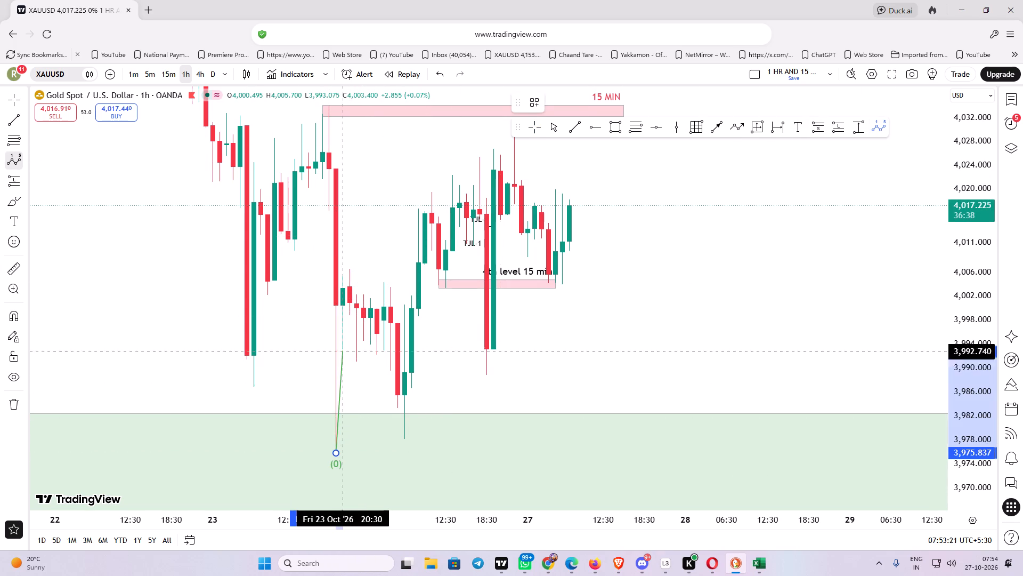
click(348, 268)
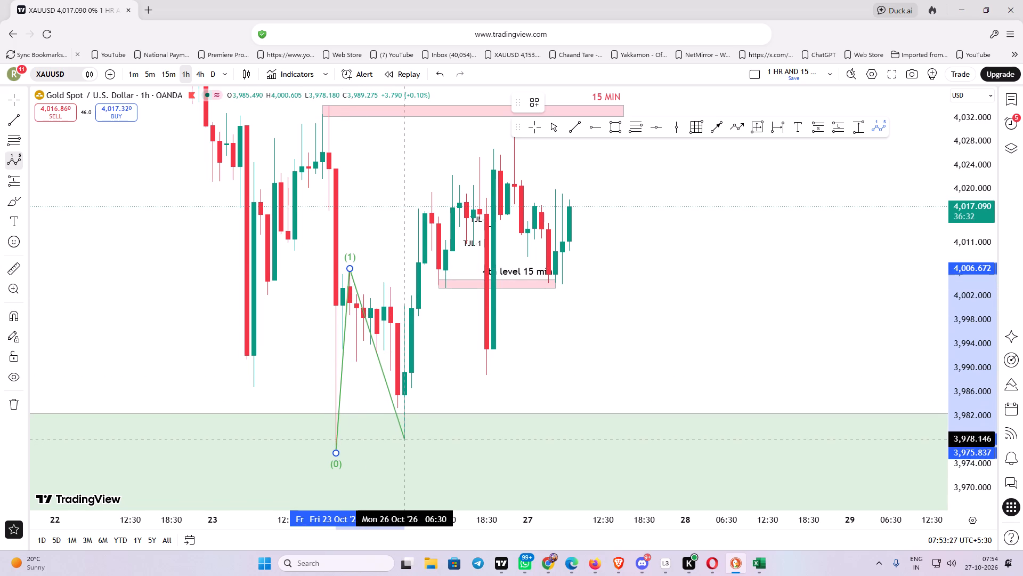
click(404, 439)
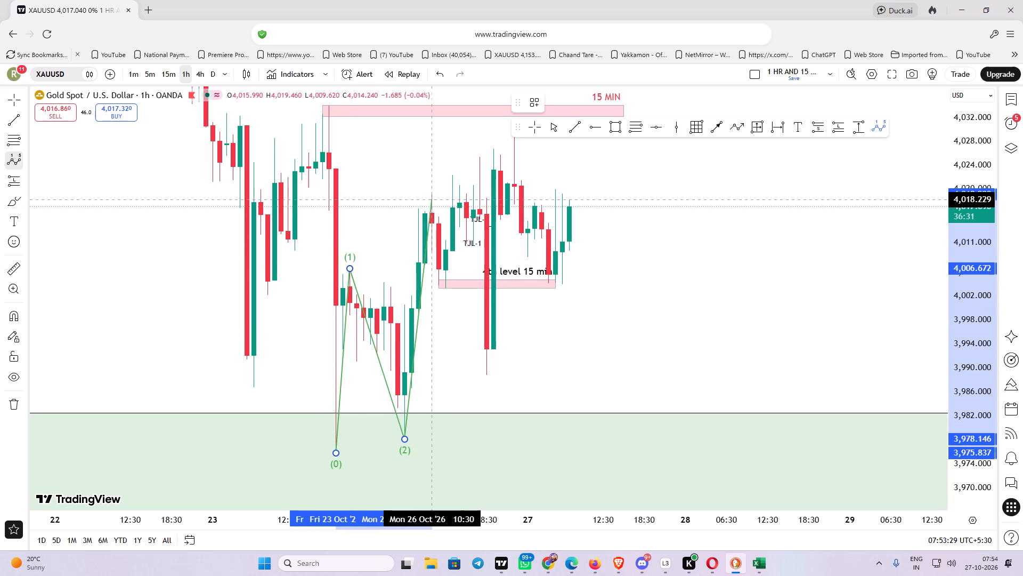
click(432, 193)
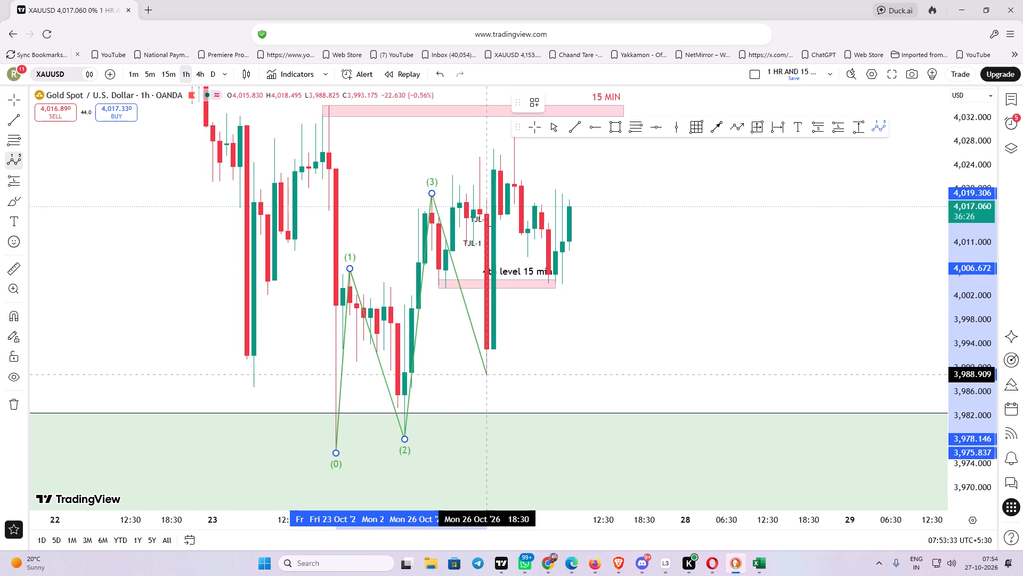
click(488, 374)
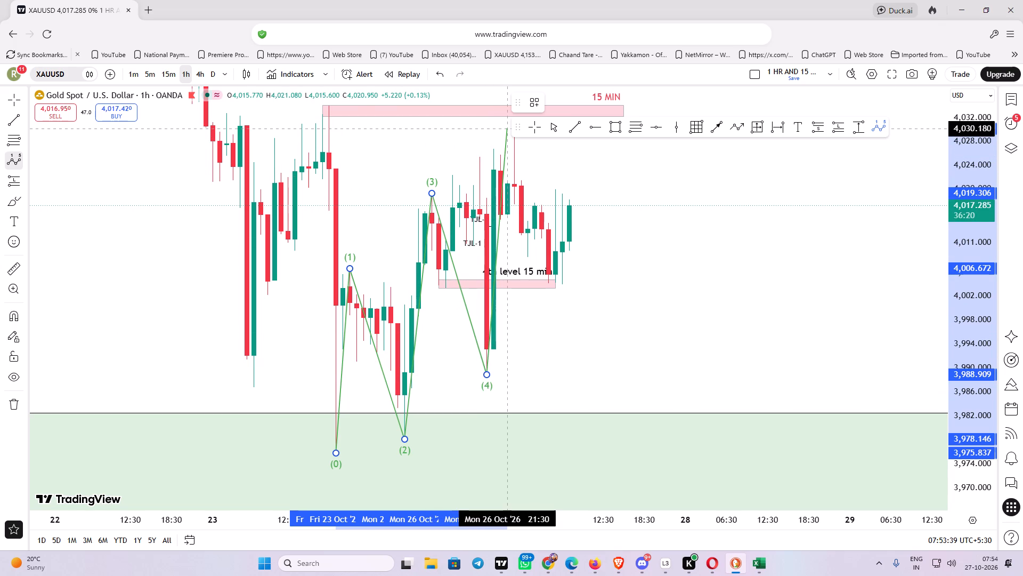
drag(518, 129, 534, 129)
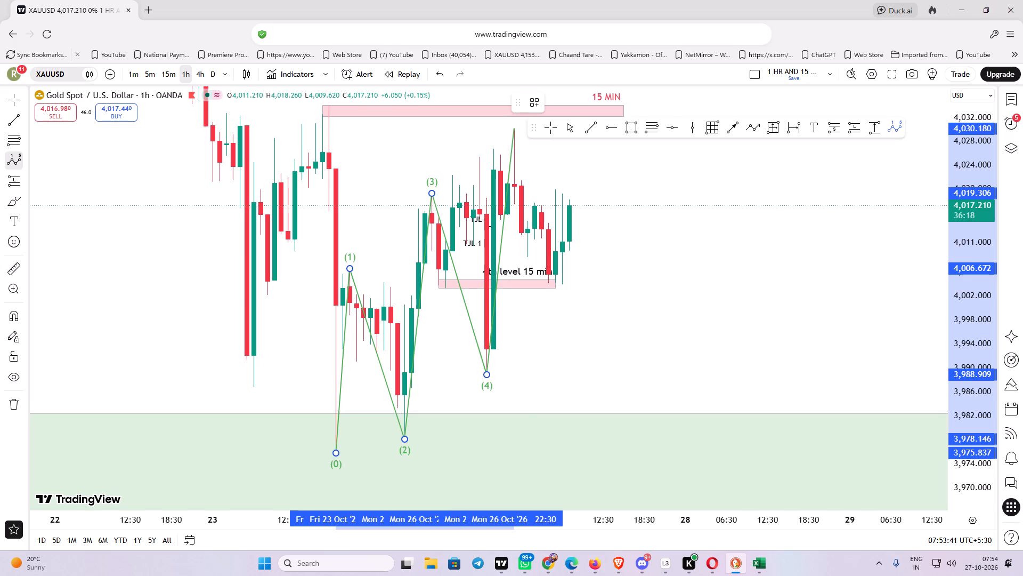
click(514, 129)
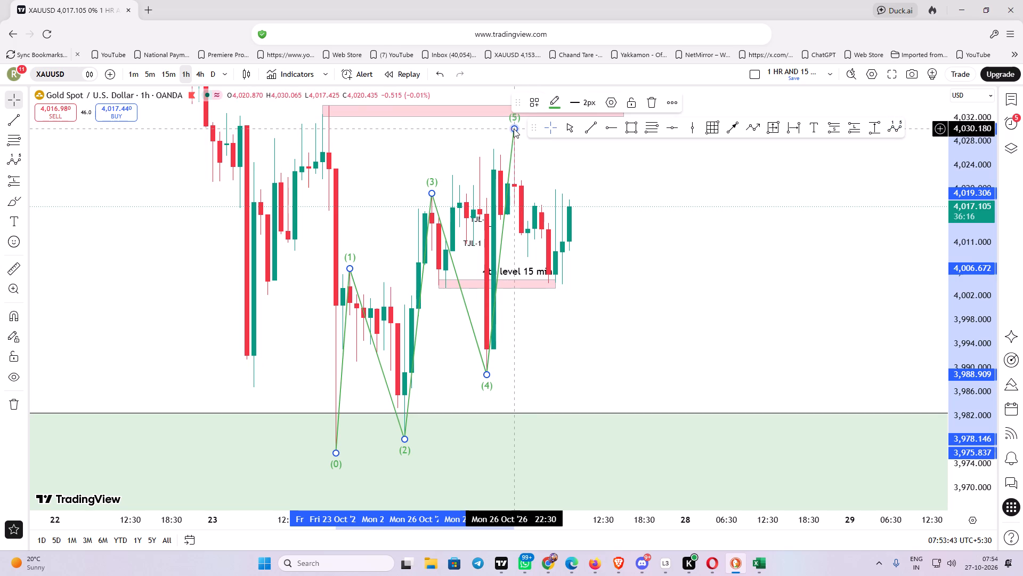
click(597, 190)
Move point (4) of the impulse wave up to about 3,995.86.
drag(647, 193, 581, 165)
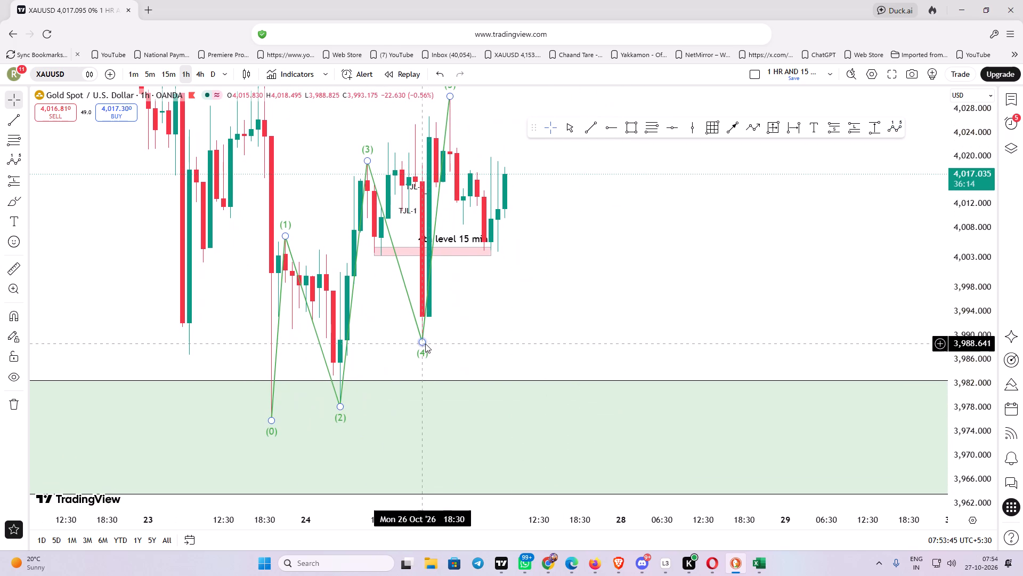
drag(425, 343, 426, 300)
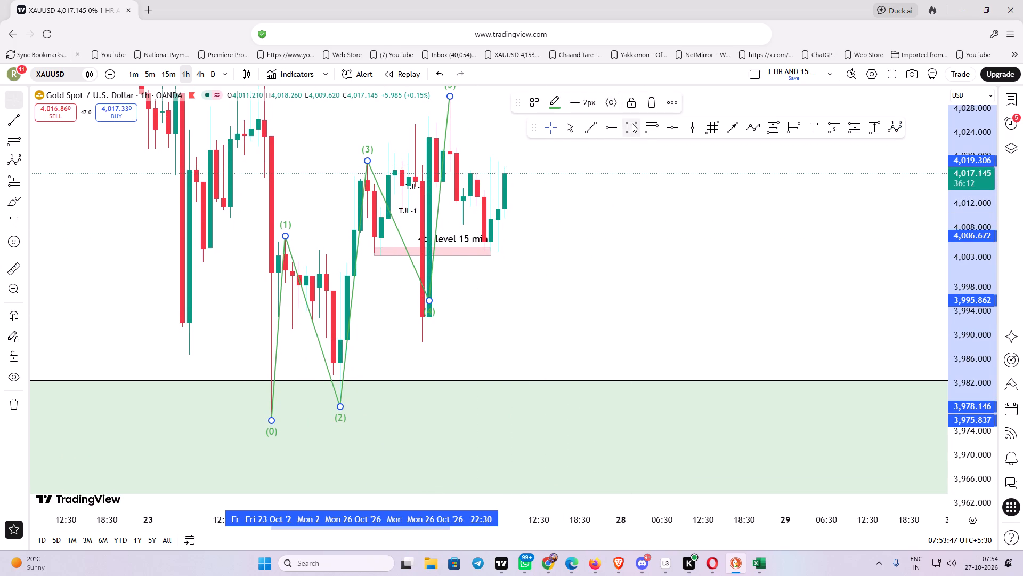
Draw a rectangle zone at the wave (4) low from about 3,988.82 to 3,993.81, spanning 26 Oct 16:30 to 29 Oct 00:30.
click(632, 123)
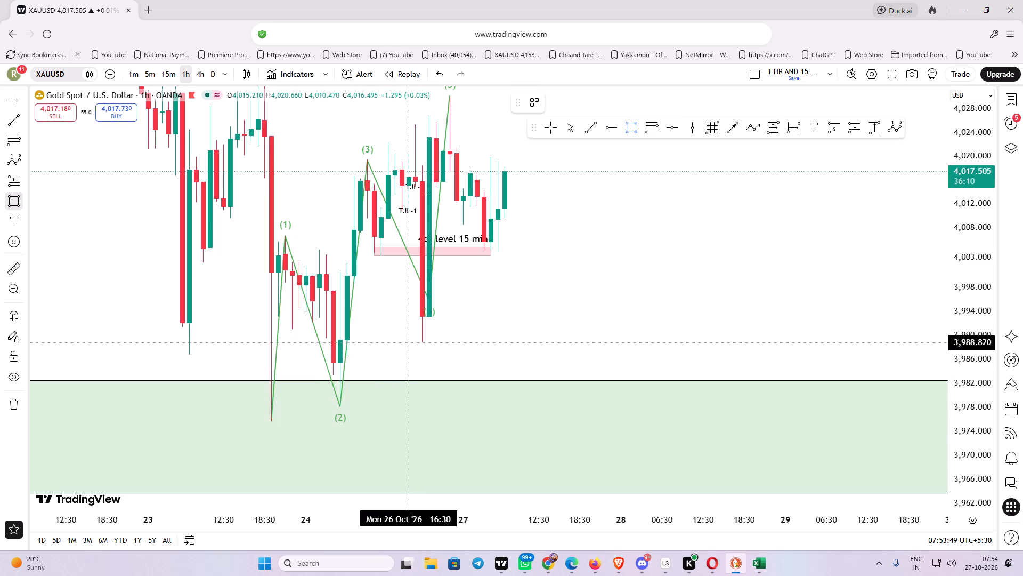
drag(407, 342, 787, 314)
click(787, 314)
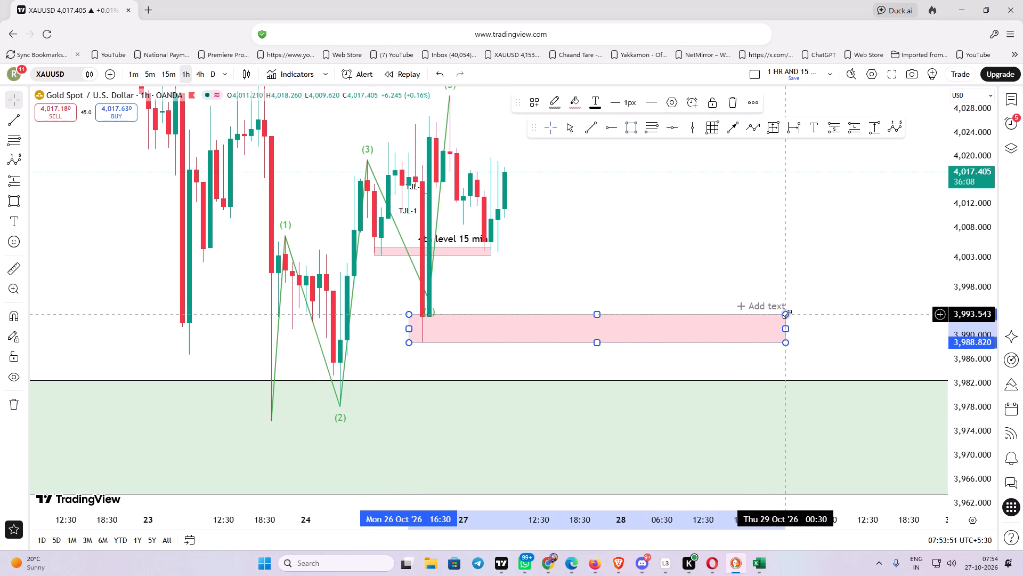
click(598, 313)
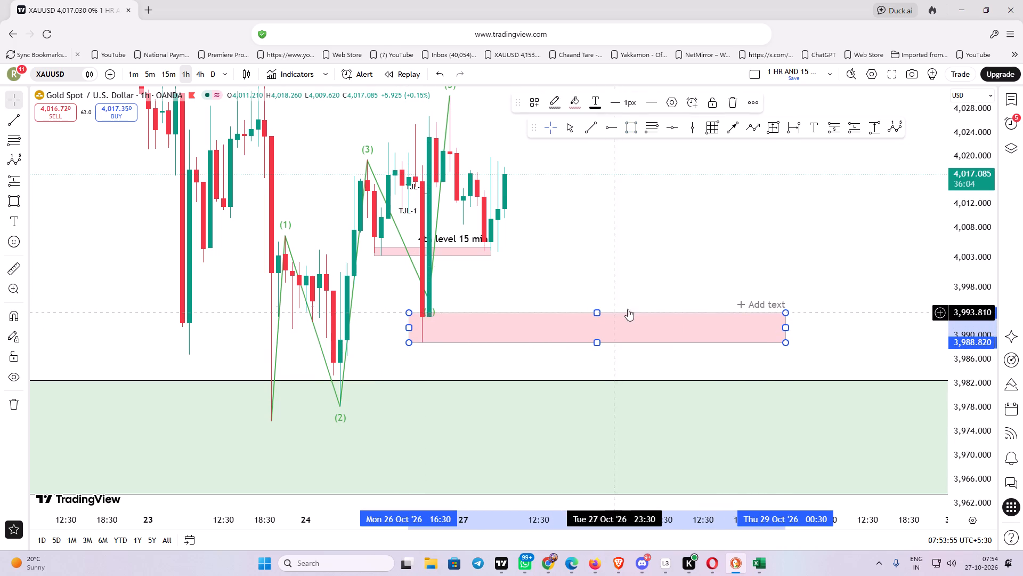
Label the rectangle zone at the wave (4) low "1 HR 4TH LEVEL".
click(535, 108)
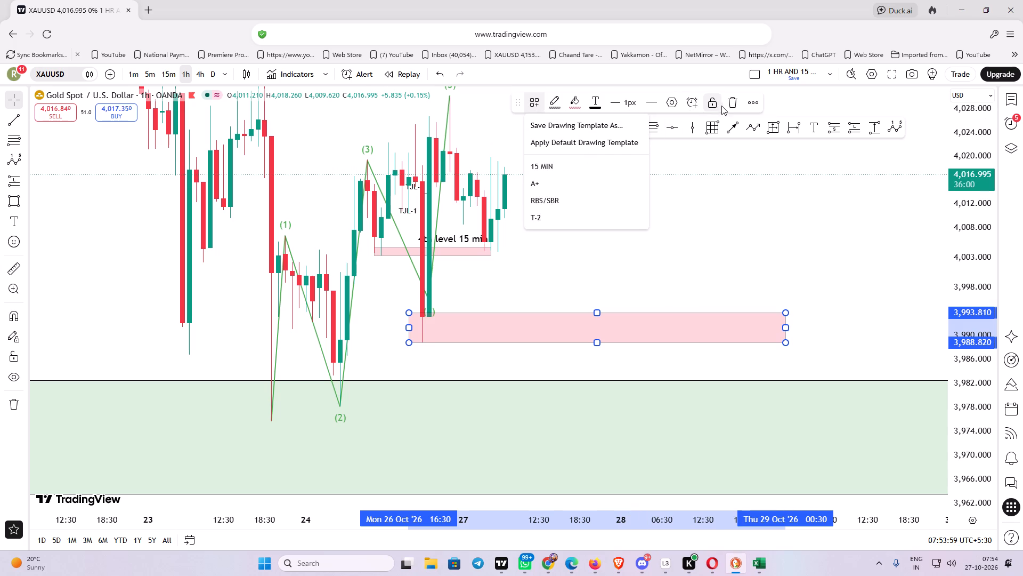
click(676, 103)
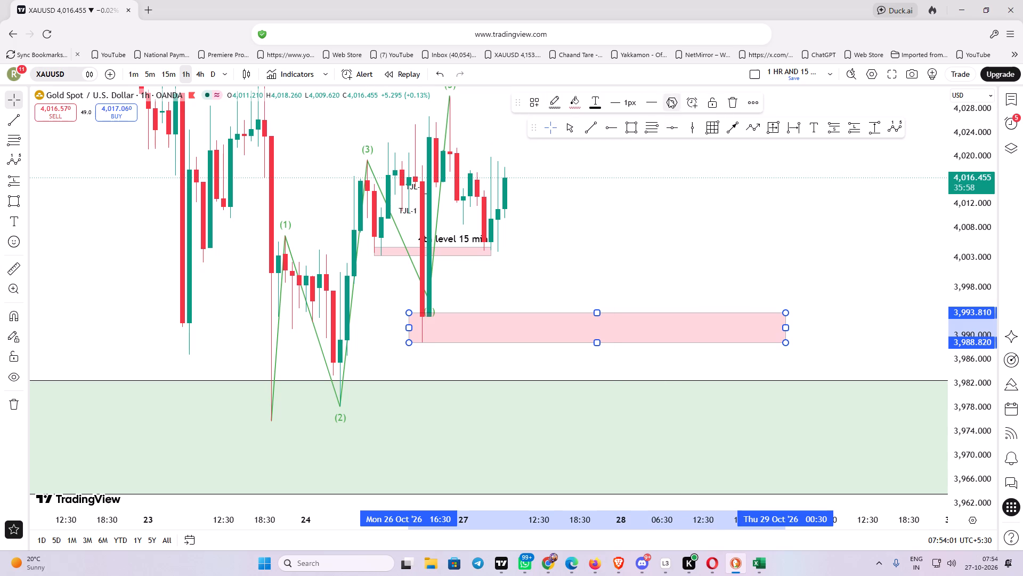
click(474, 305)
text(1 hr 4th level)
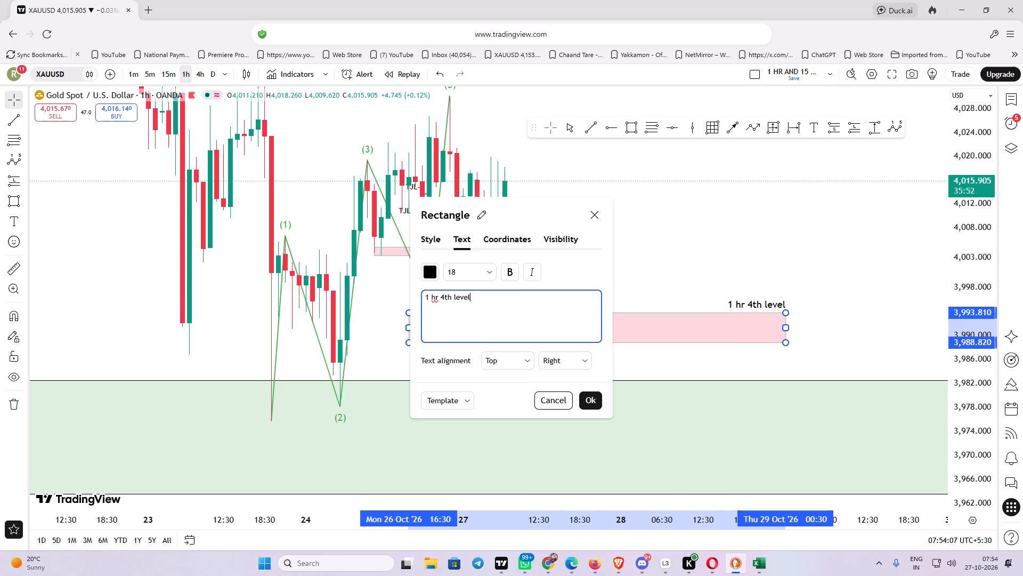
key(space)
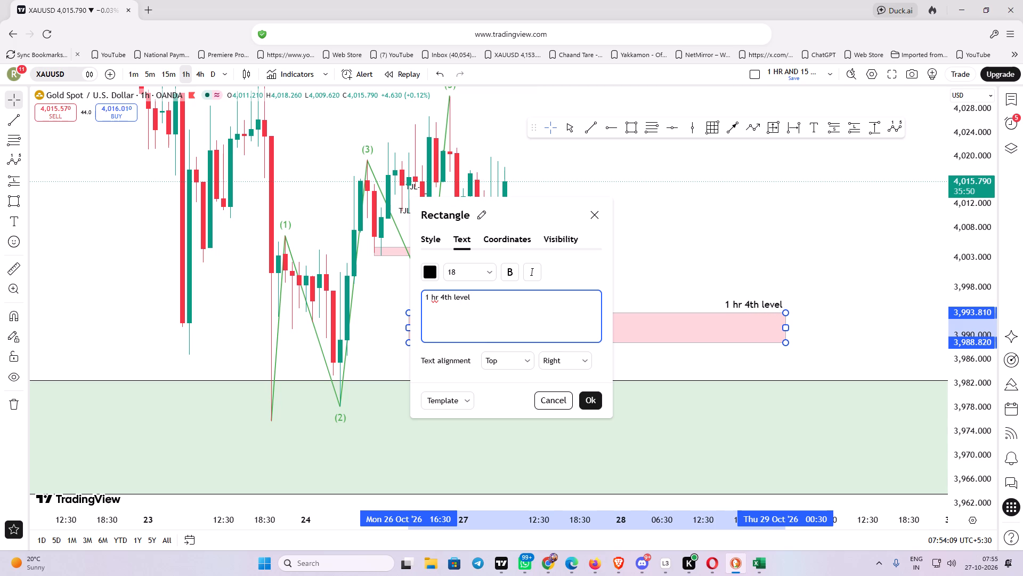
key(BackSpace)
key(BackSpace)
key(BackSpace)
key(BackSpace)
key(BackSpace)
key(BackSpace)
key(BackSpace)
key(BackSpace)
key(BackSpace)
key(BackSpace)
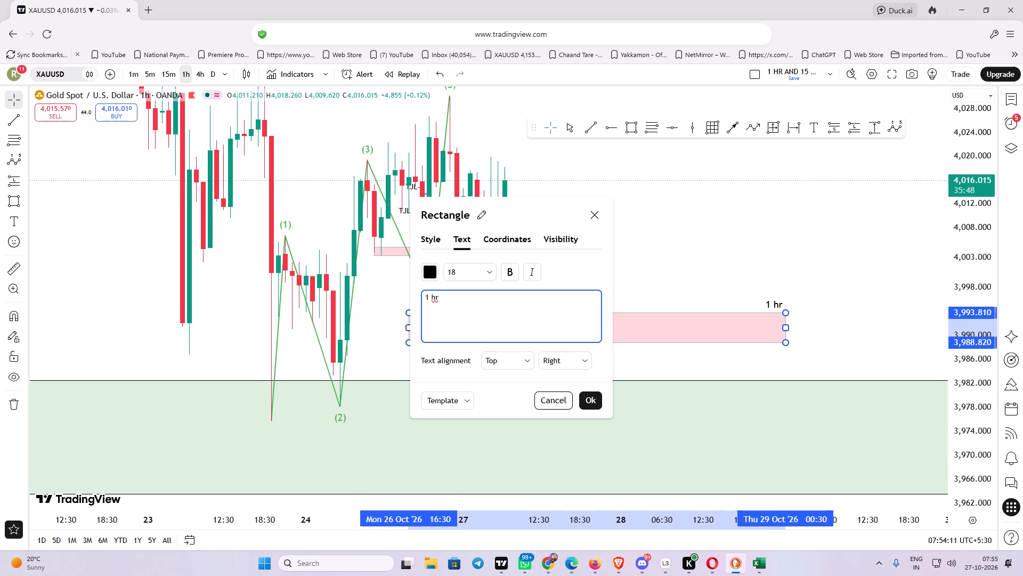
key(BackSpace)
key(BackSpace)
key(BackSpace)
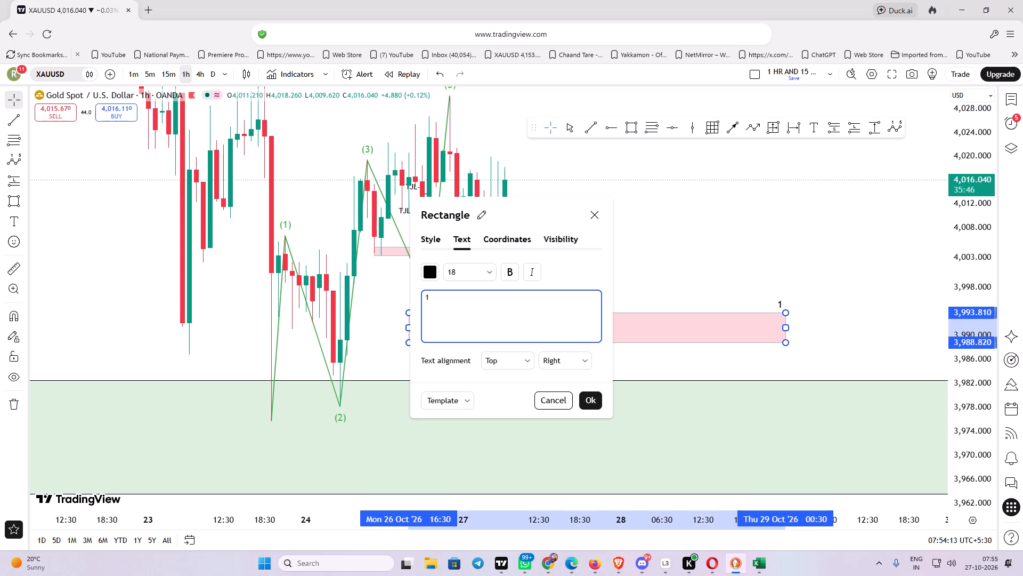
text(HR 4TH LEVEL)
key(space)
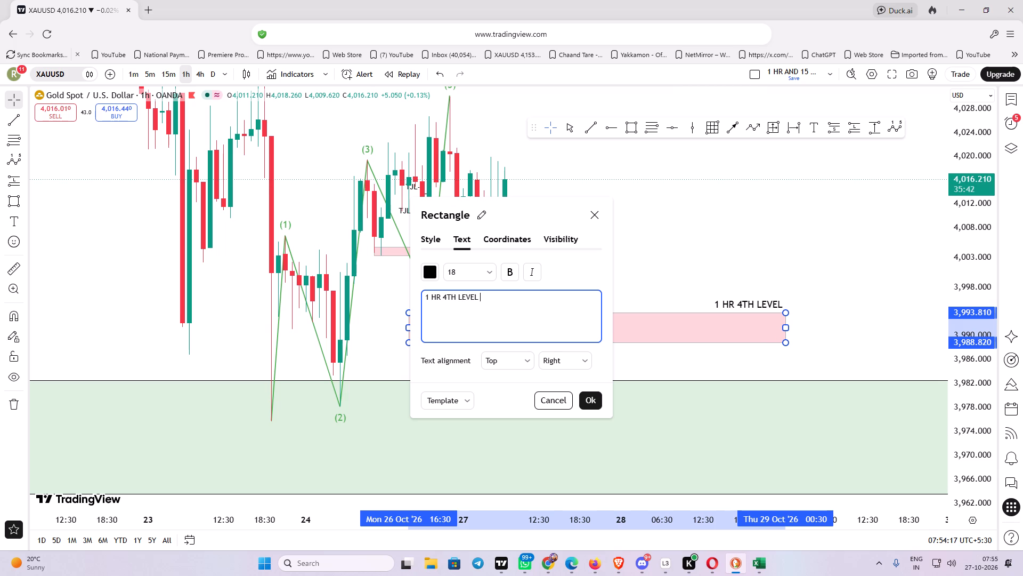
click(589, 405)
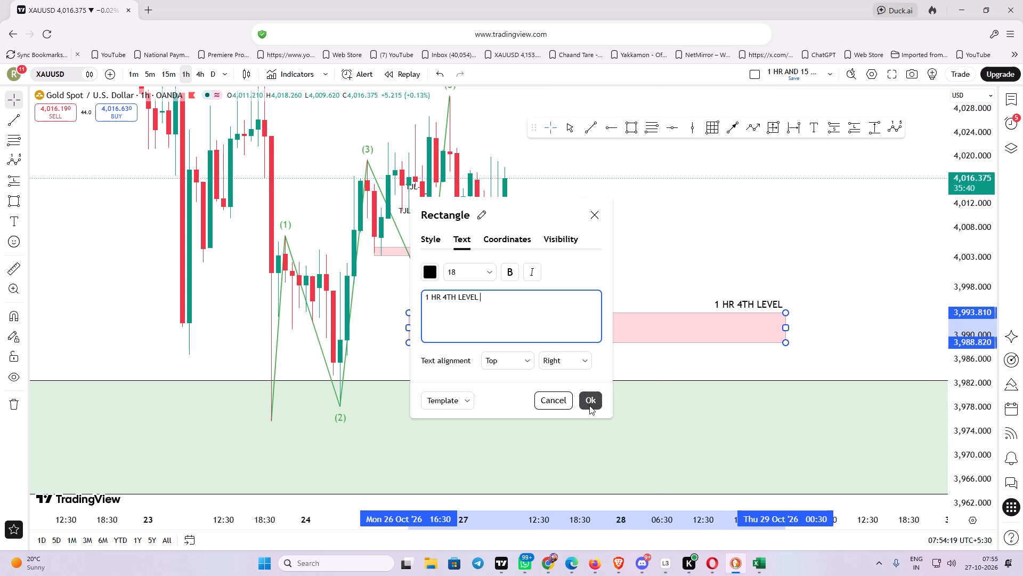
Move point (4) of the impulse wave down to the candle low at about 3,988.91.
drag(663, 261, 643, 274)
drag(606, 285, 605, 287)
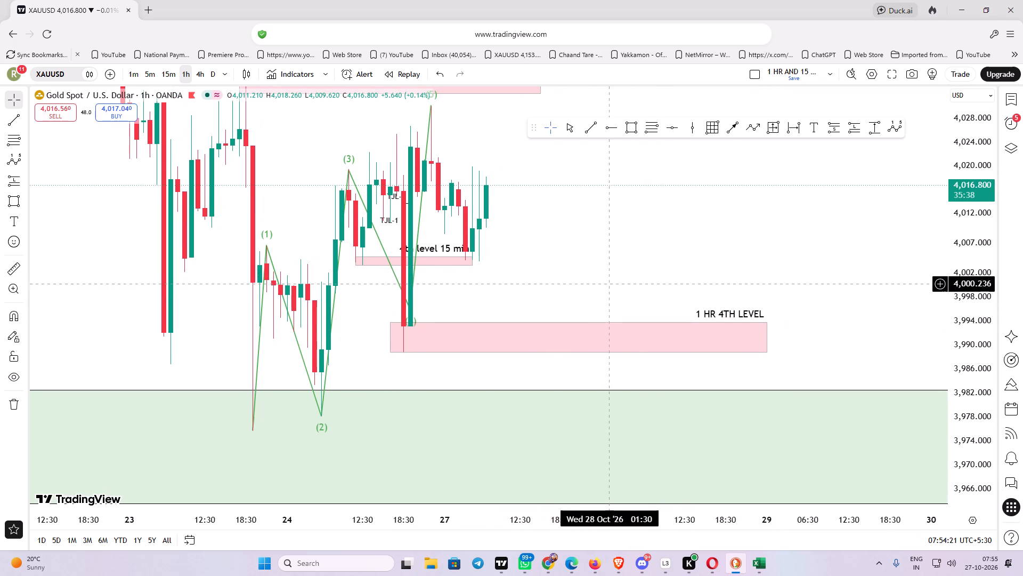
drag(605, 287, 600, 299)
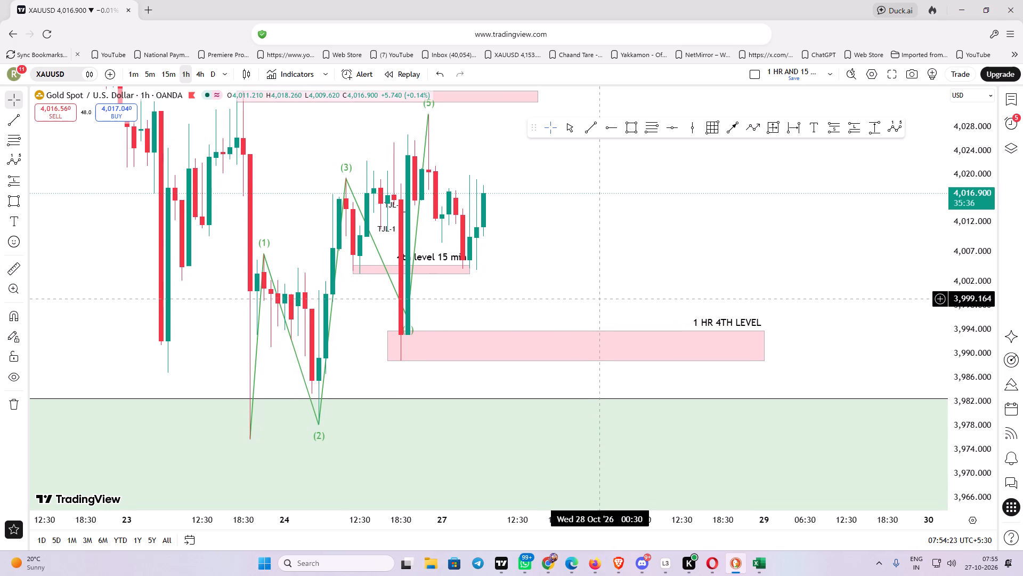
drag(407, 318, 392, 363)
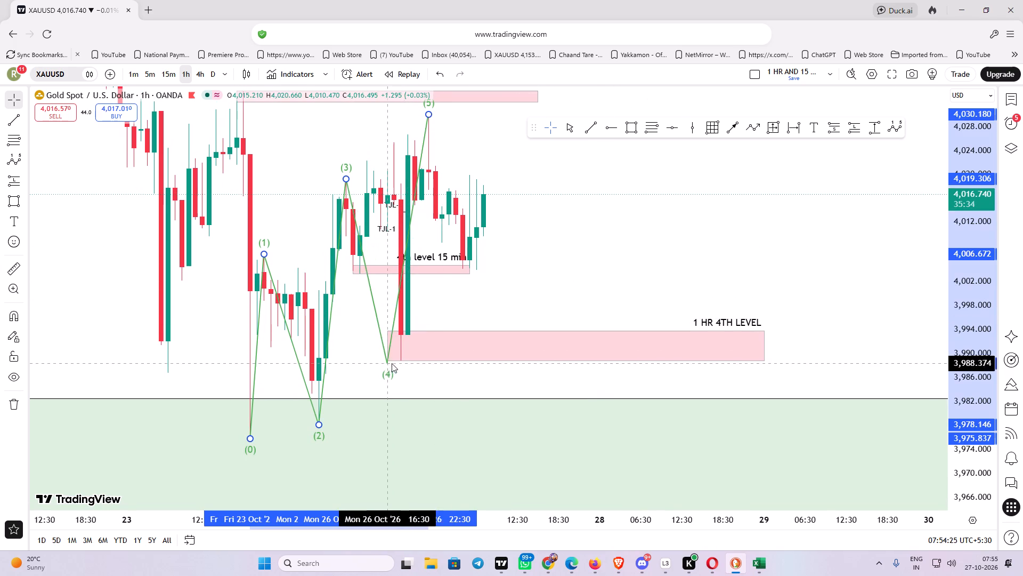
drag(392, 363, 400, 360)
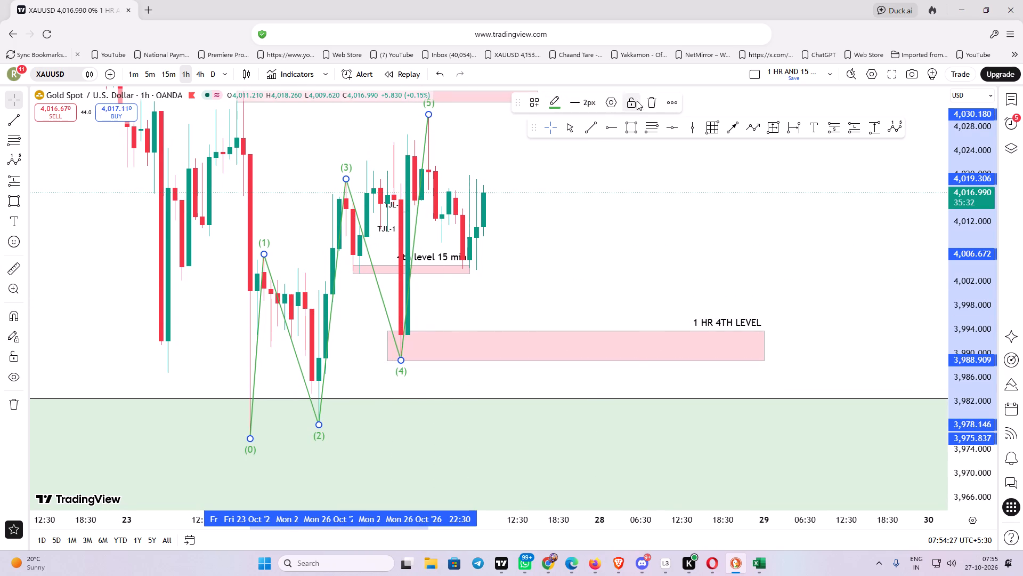
Delete the Elliott impulse wave drawing from the one-hour chart.
click(649, 101)
Add a price alert on XAUUSD at 3,995.951, just above the 1 HR 4TH LEVEL zone.
drag(637, 241, 586, 258)
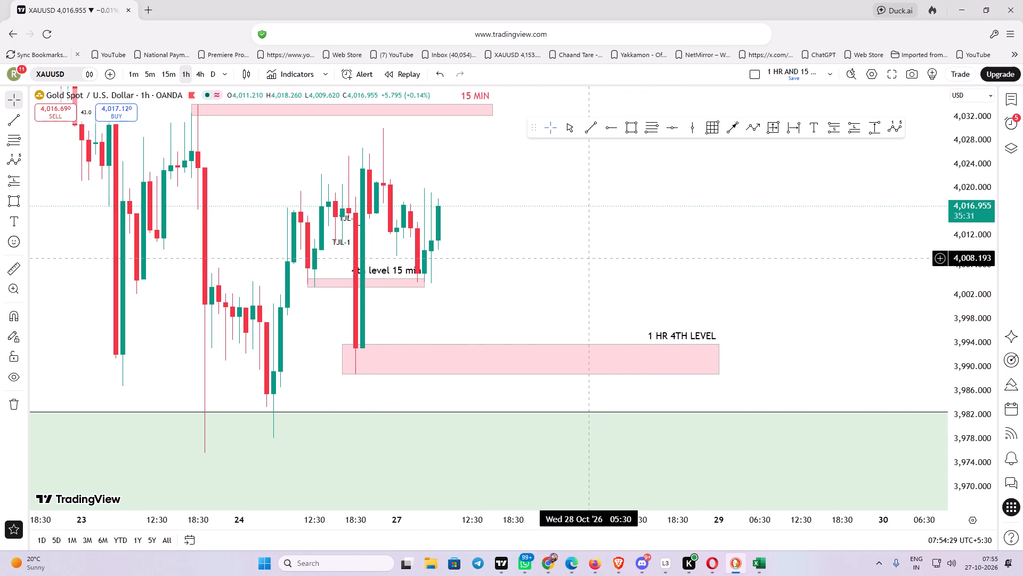
drag(586, 258, 563, 256)
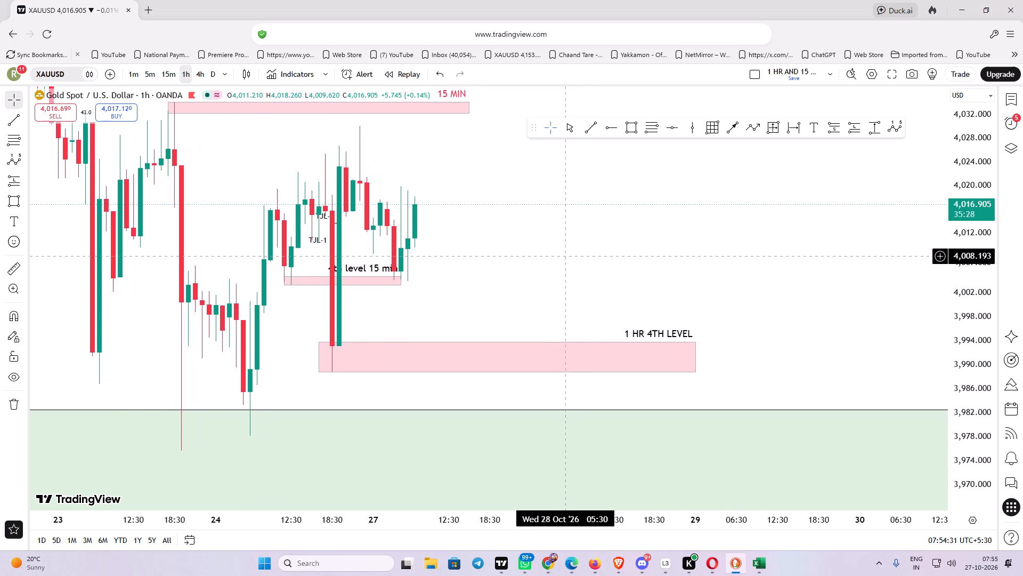
drag(563, 256, 564, 257)
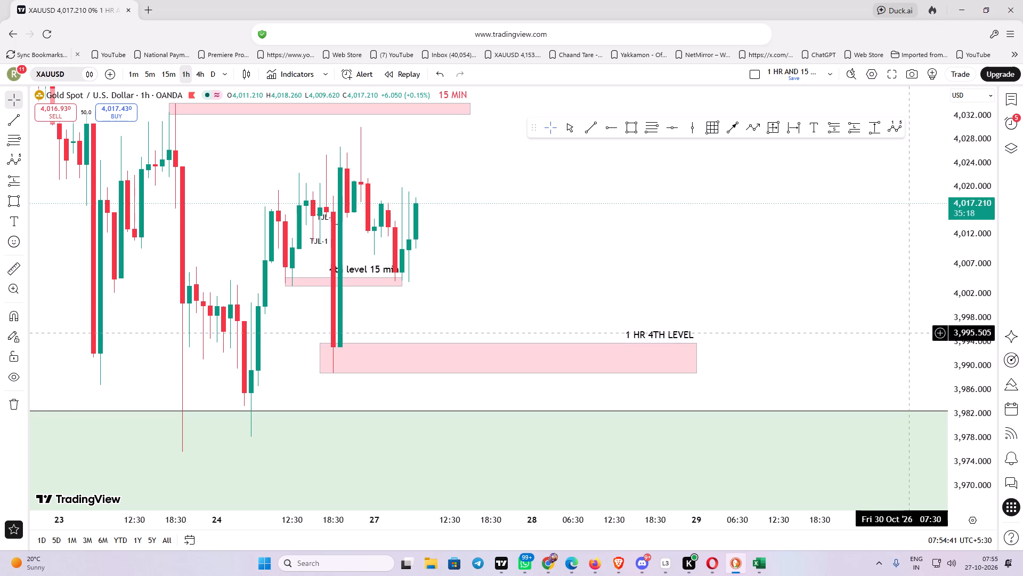
click(910, 333)
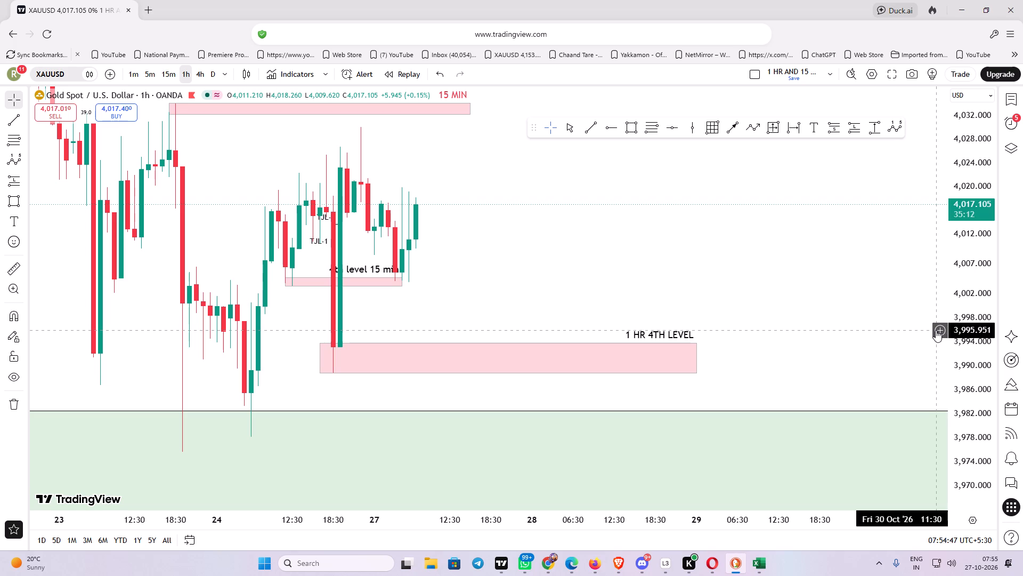
click(939, 330)
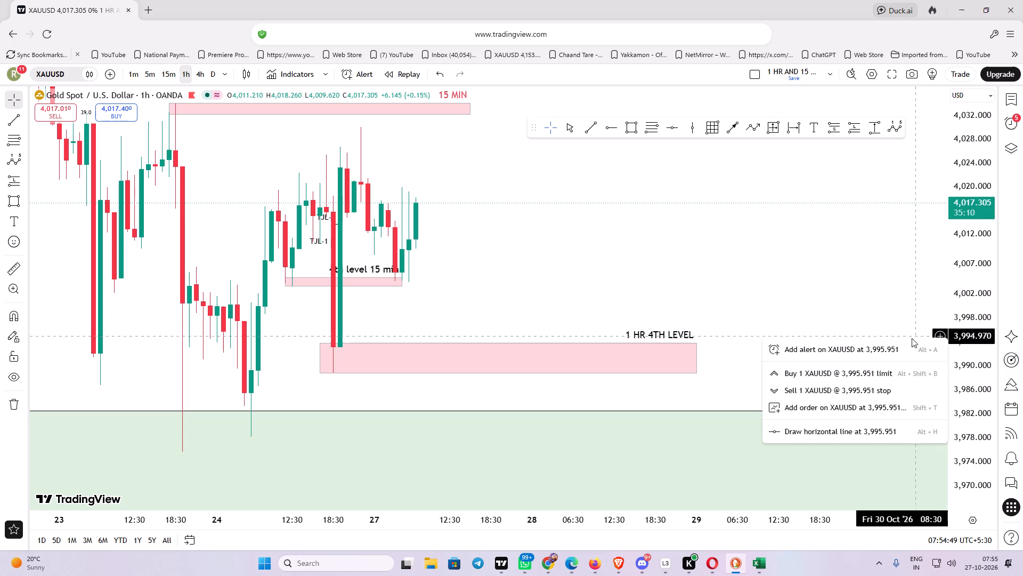
click(887, 345)
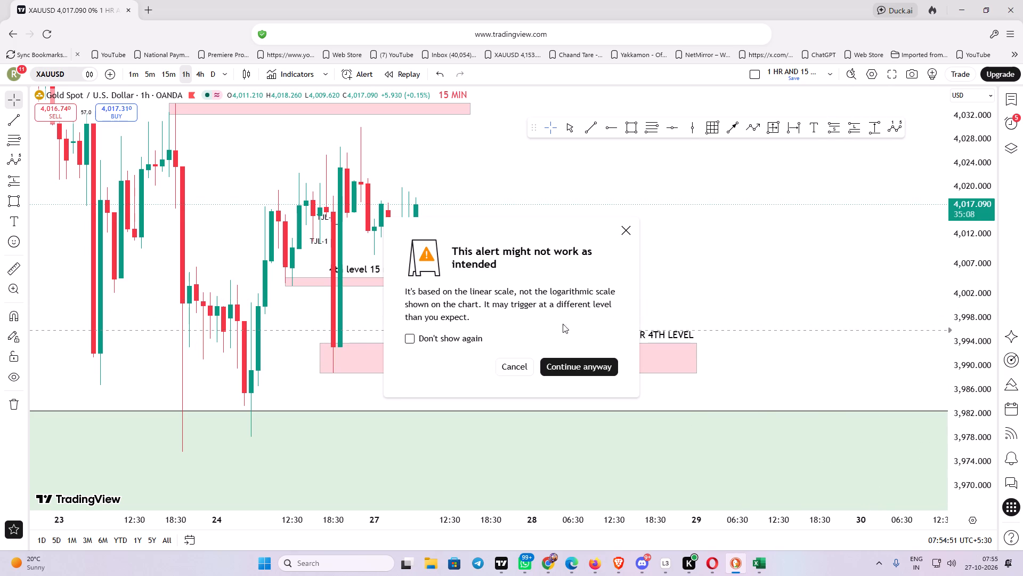
click(555, 366)
Change the fill of the 1 HR 4TH LEVEL zone to light green.
click(746, 286)
drag(744, 281, 743, 258)
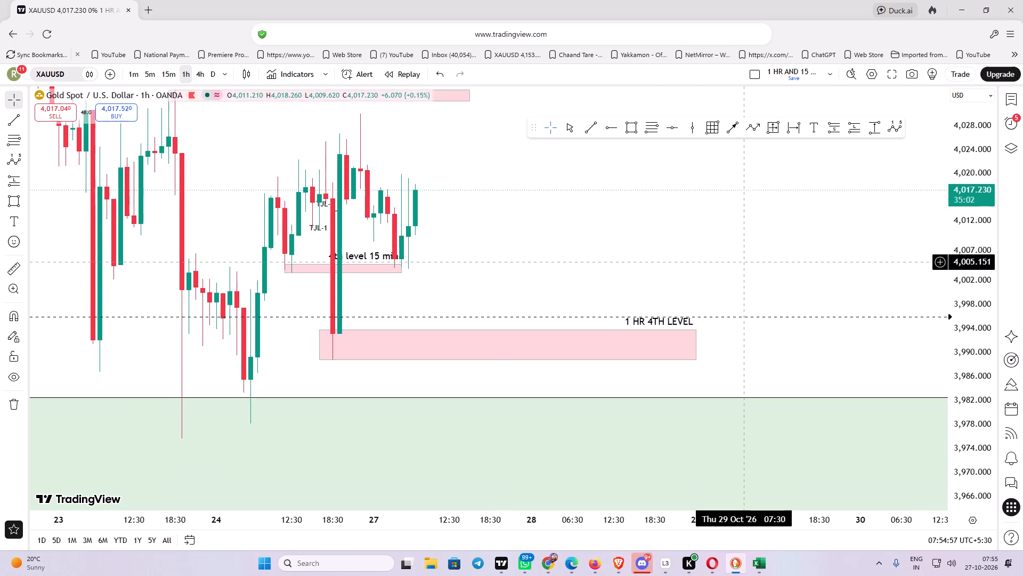
drag(743, 258, 781, 274)
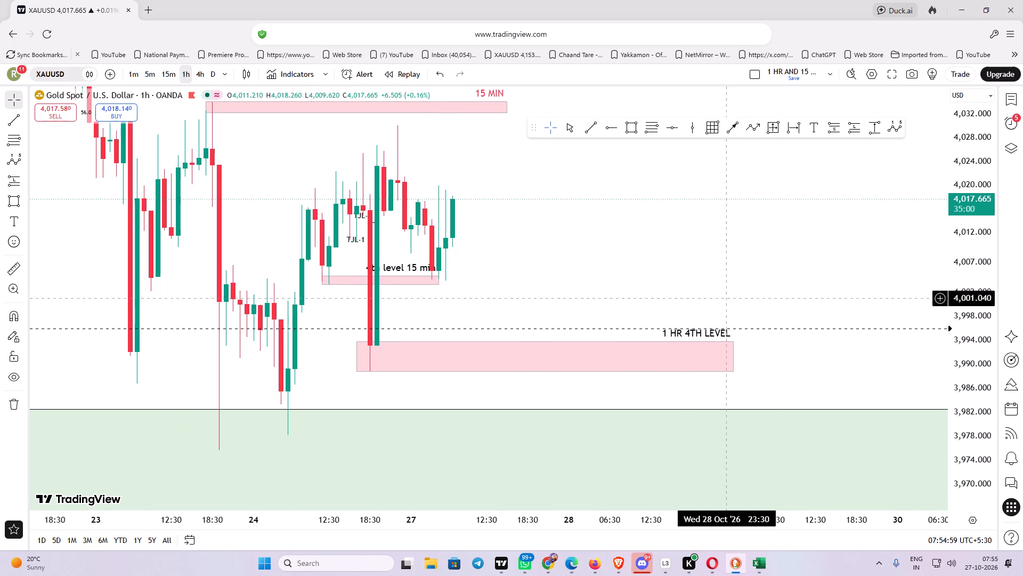
drag(754, 247, 746, 301)
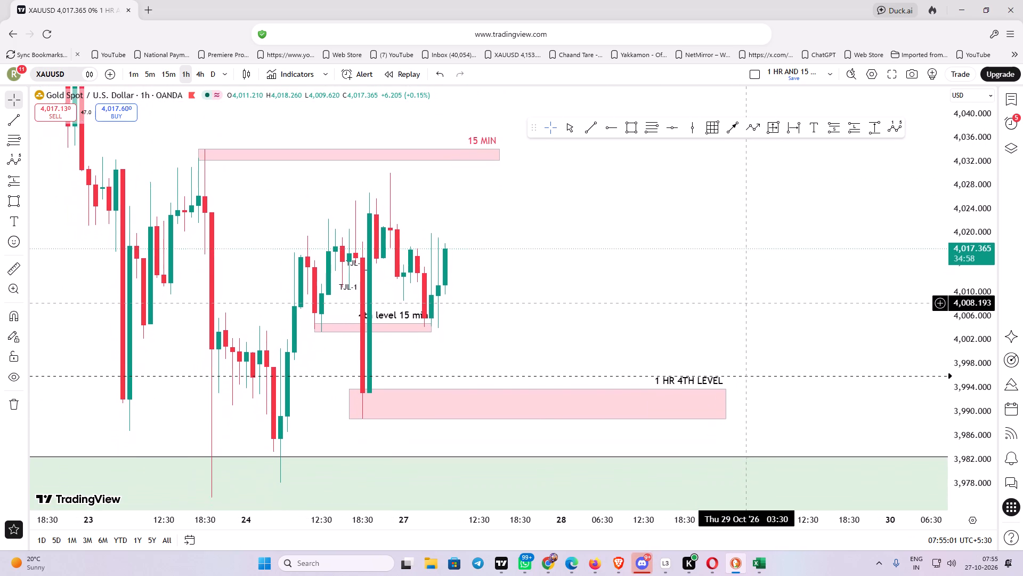
drag(746, 301, 739, 281)
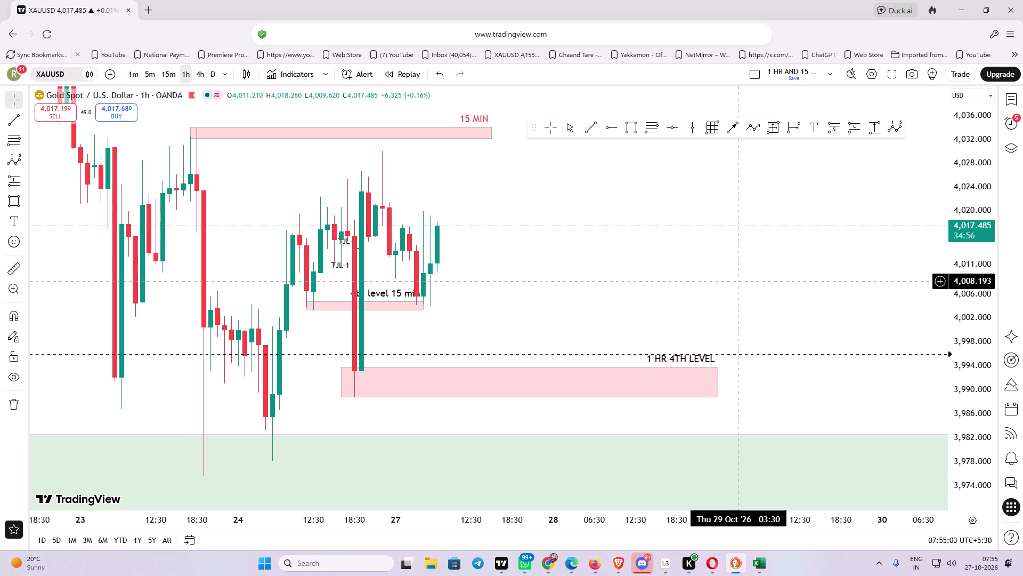
drag(739, 281, 732, 285)
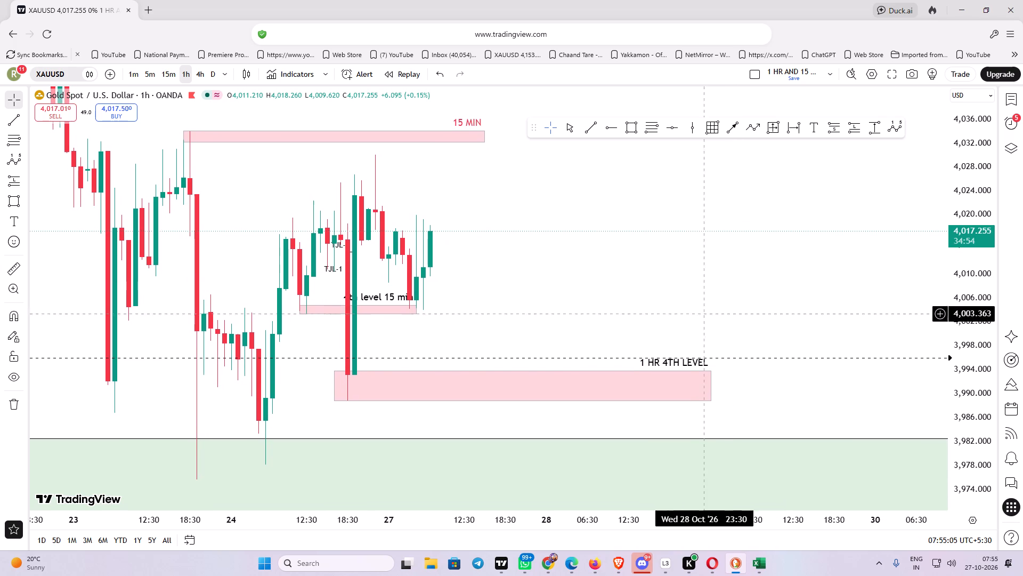
click(697, 371)
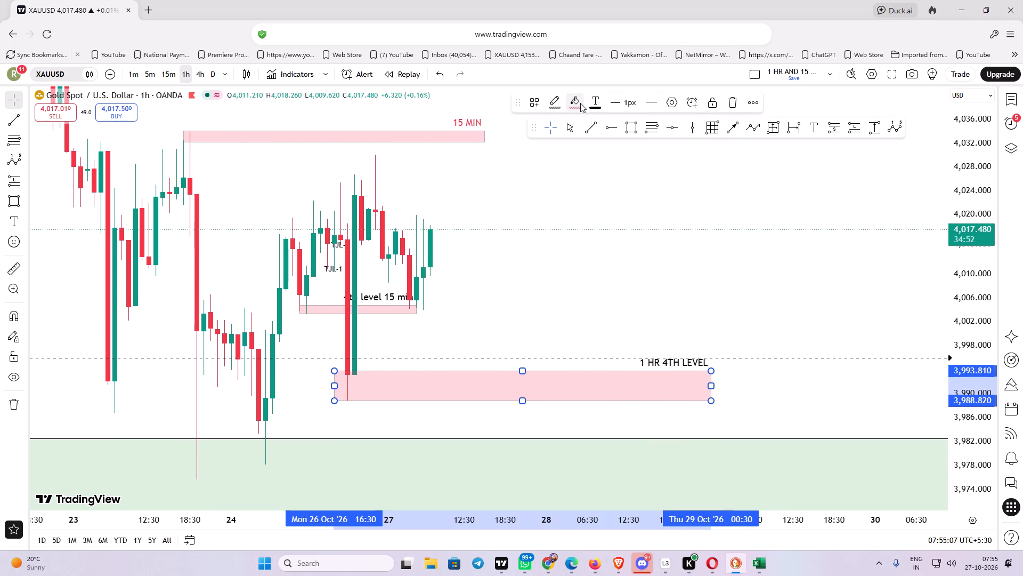
click(581, 103)
click(616, 139)
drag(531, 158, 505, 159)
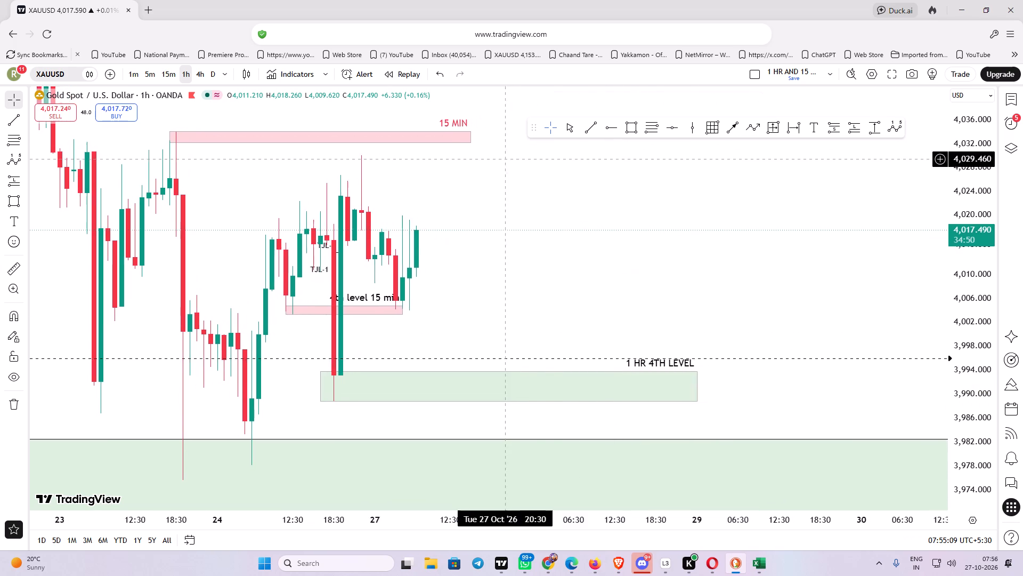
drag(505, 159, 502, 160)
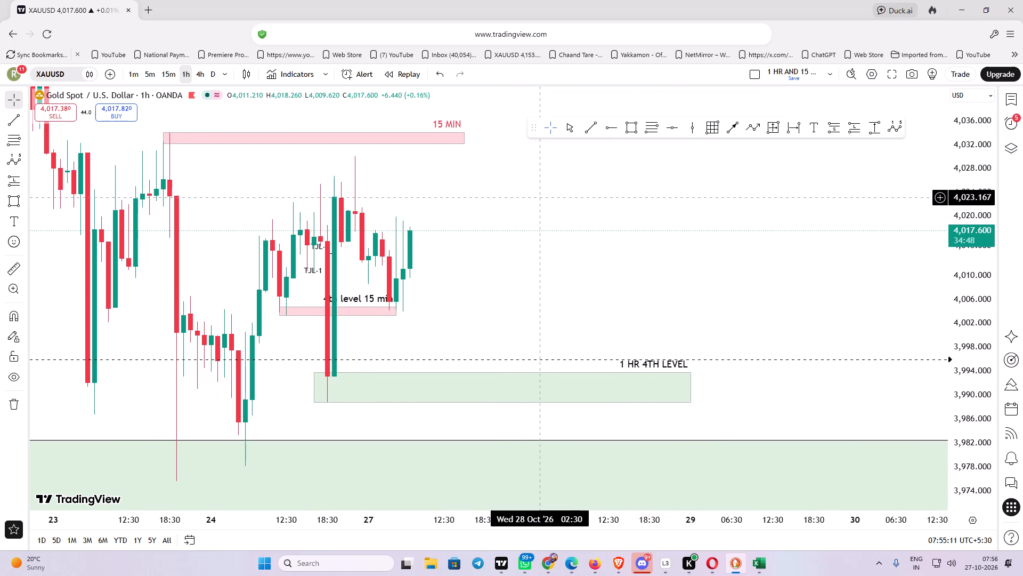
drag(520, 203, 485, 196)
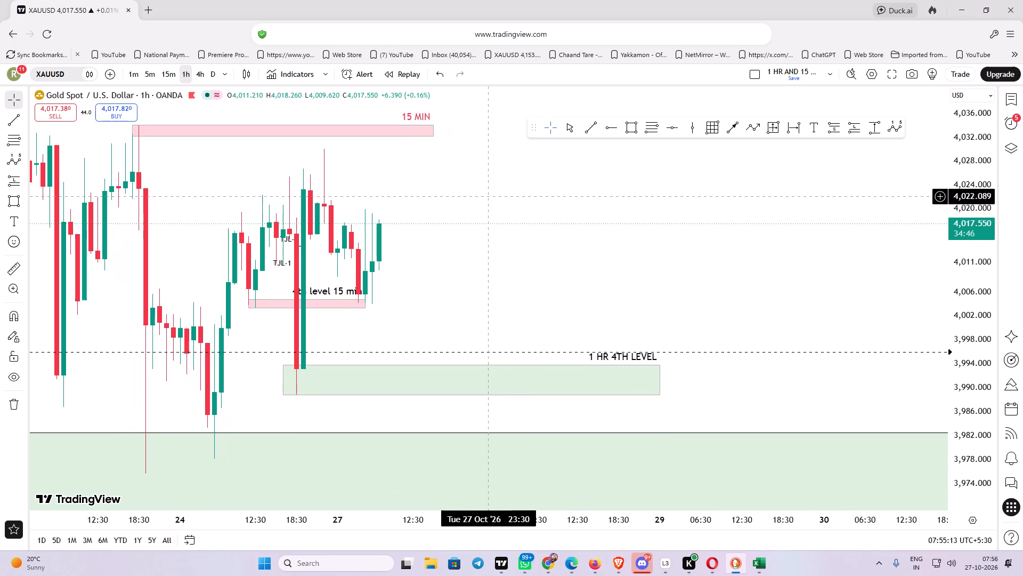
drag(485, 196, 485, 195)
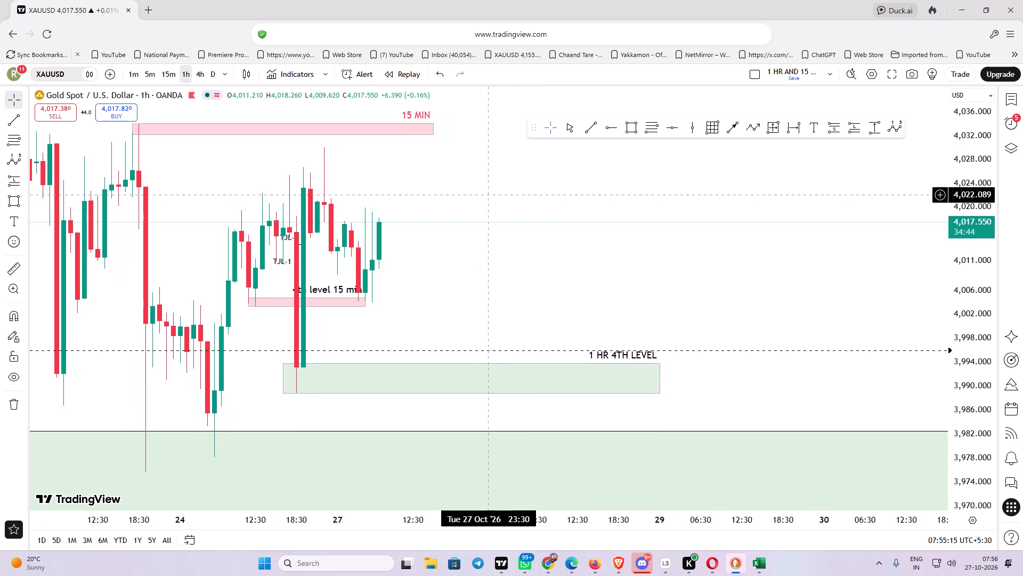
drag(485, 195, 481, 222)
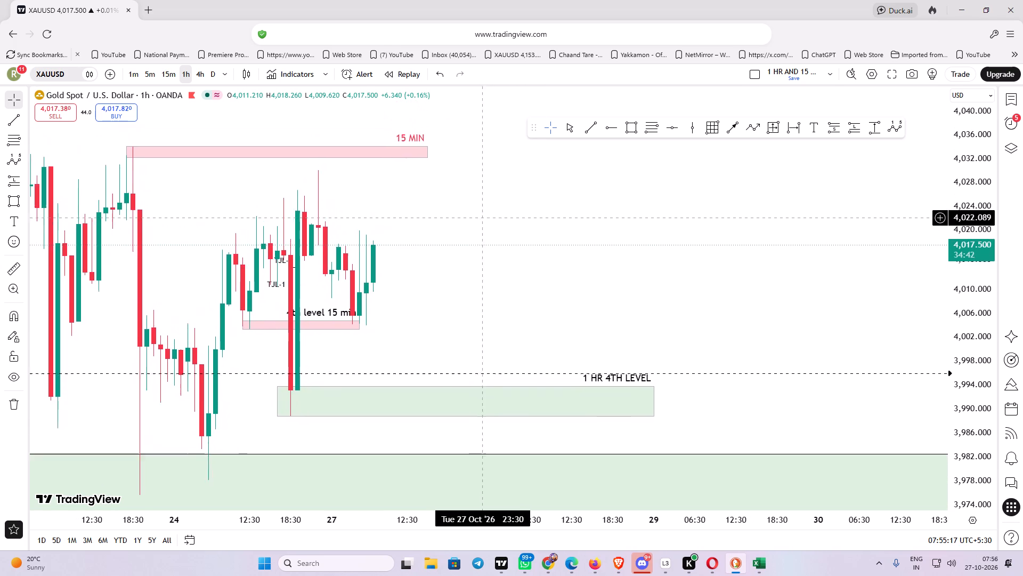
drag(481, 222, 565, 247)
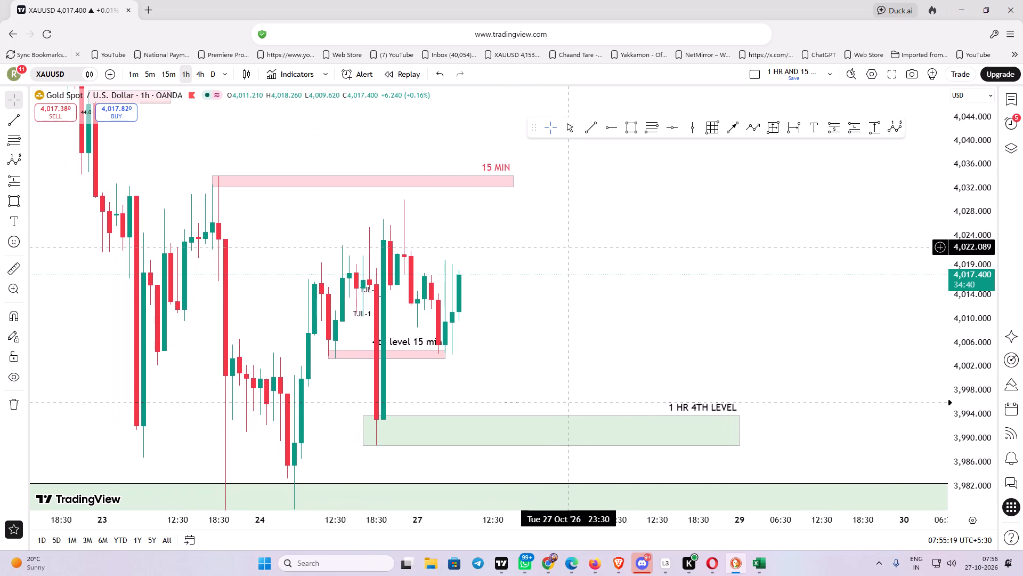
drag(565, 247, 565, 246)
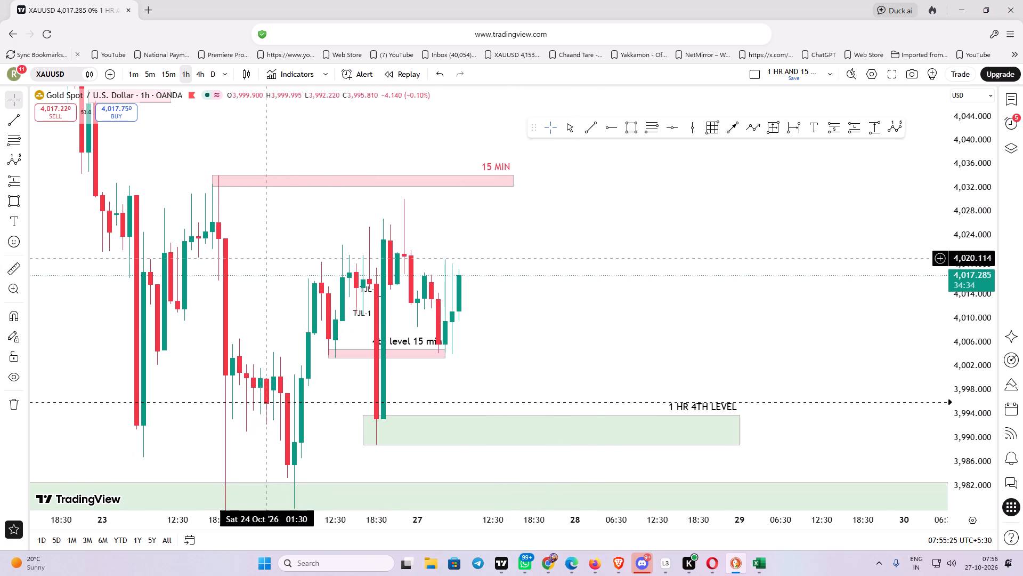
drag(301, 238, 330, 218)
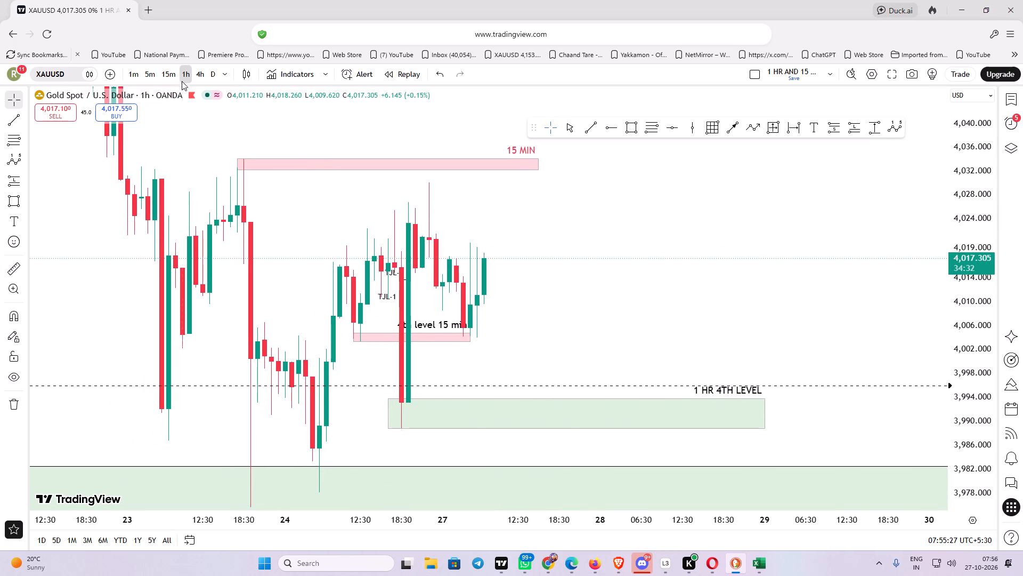
Switch the XAUUSD chart to the 15-minute timeframe and examine recent price action around the marked zones.
click(175, 75)
drag(565, 233, 623, 233)
drag(648, 230, 571, 230)
drag(593, 338, 654, 327)
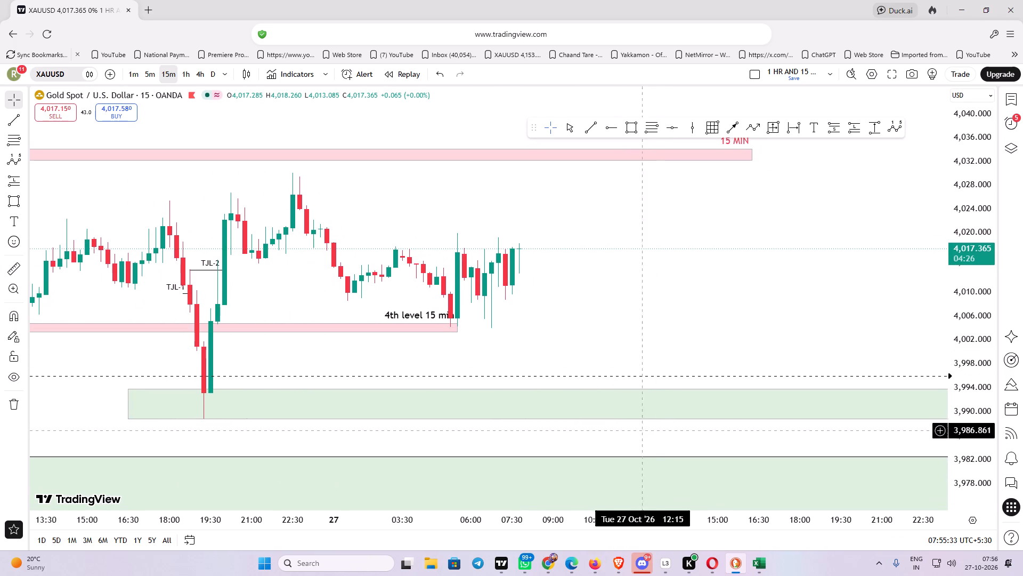
Switch to the Brave browser and delete the short position drawing beside the 4th level zone on the 1-minute XAUUSD chart.
click(621, 560)
click(668, 348)
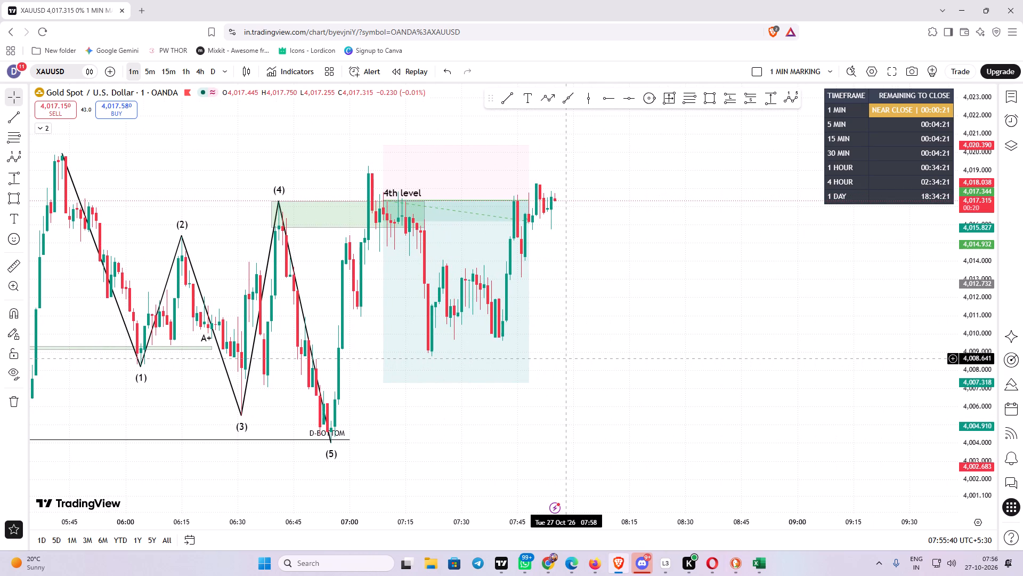
click(528, 220)
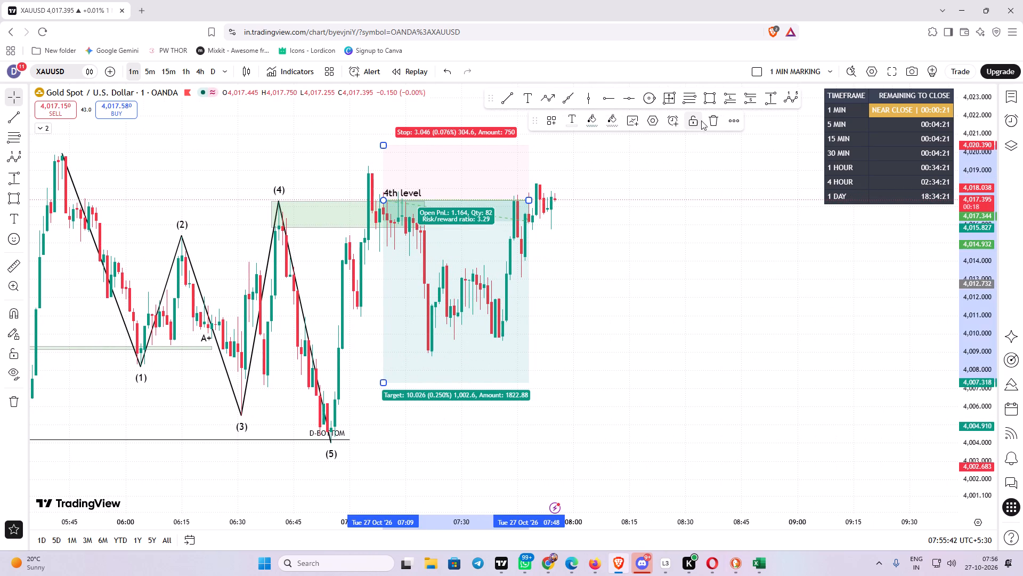
click(709, 117)
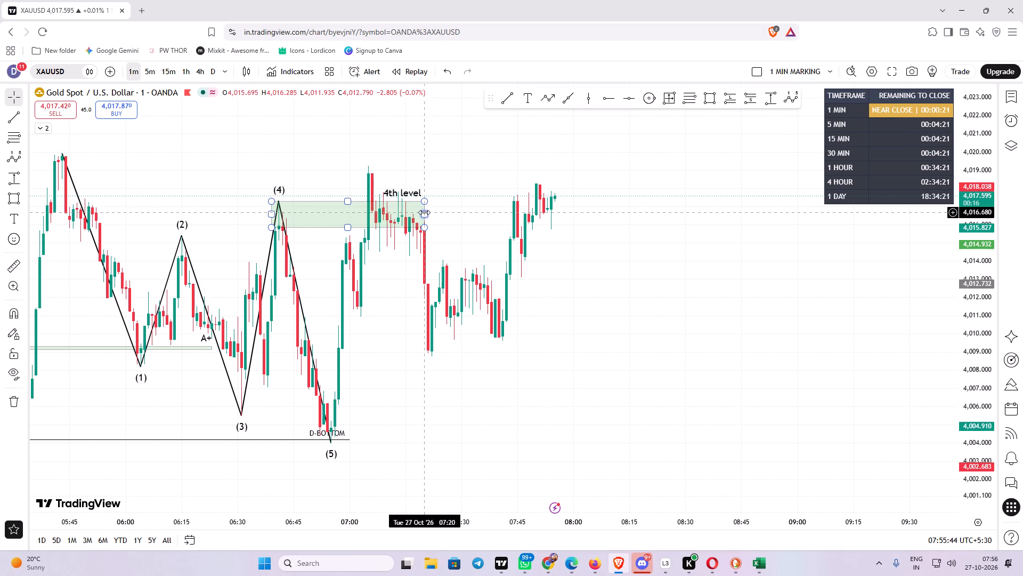
Examine the 1-minute price action around the 4th level zone, the Elliott wave count and the earlier TJL levels.
click(424, 212)
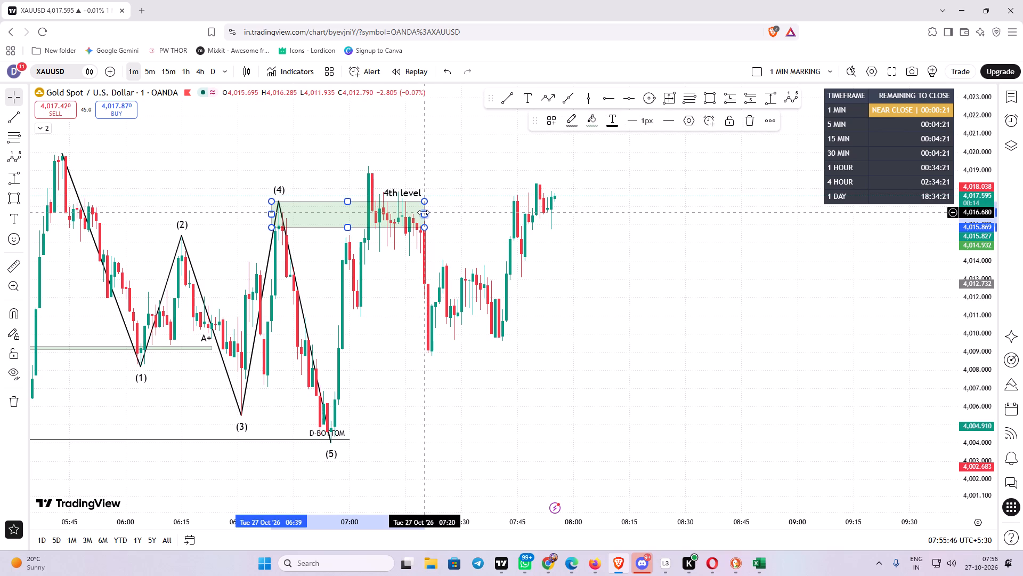
drag(470, 199, 527, 150)
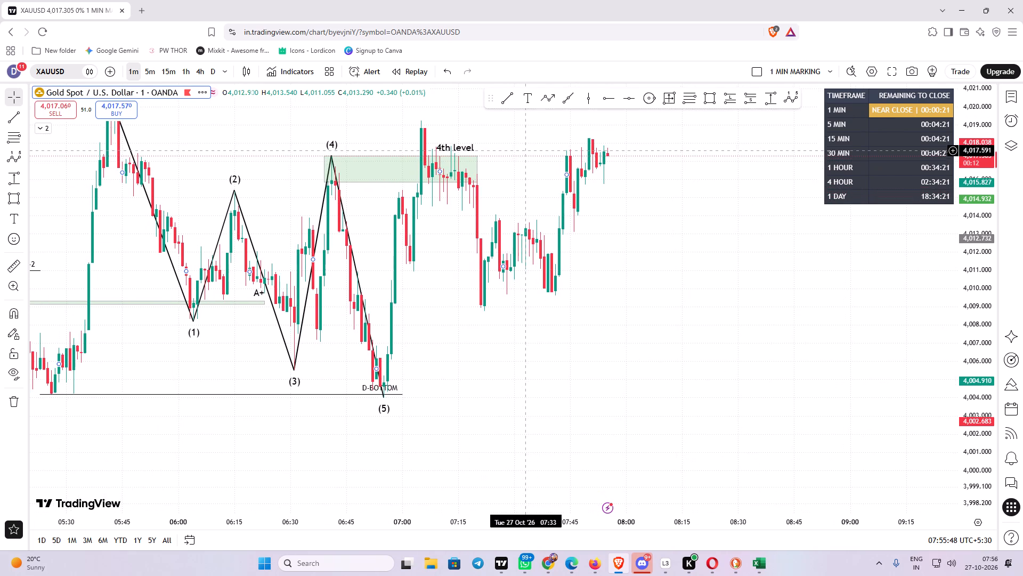
drag(527, 150, 527, 181)
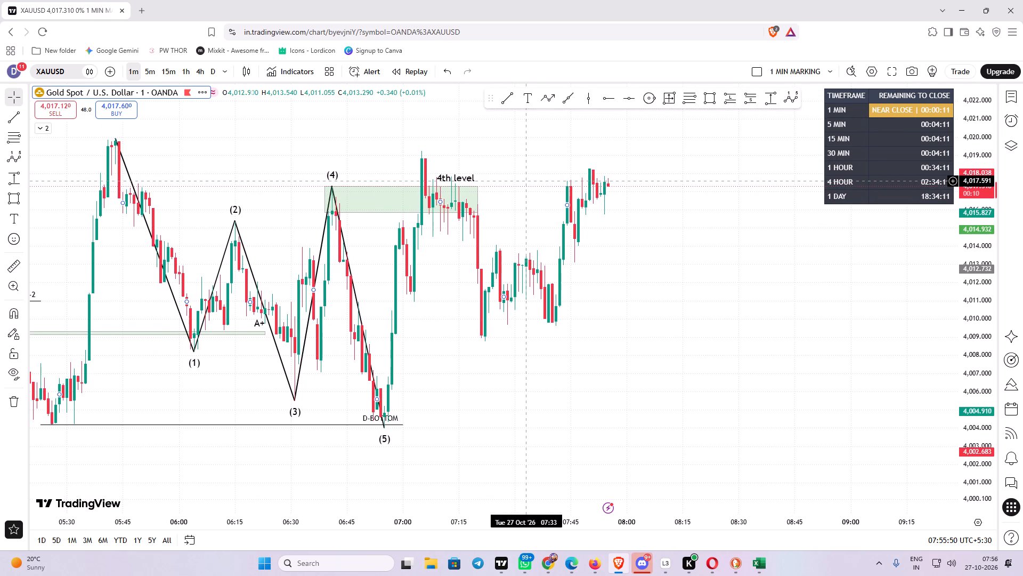
drag(527, 181, 653, 163)
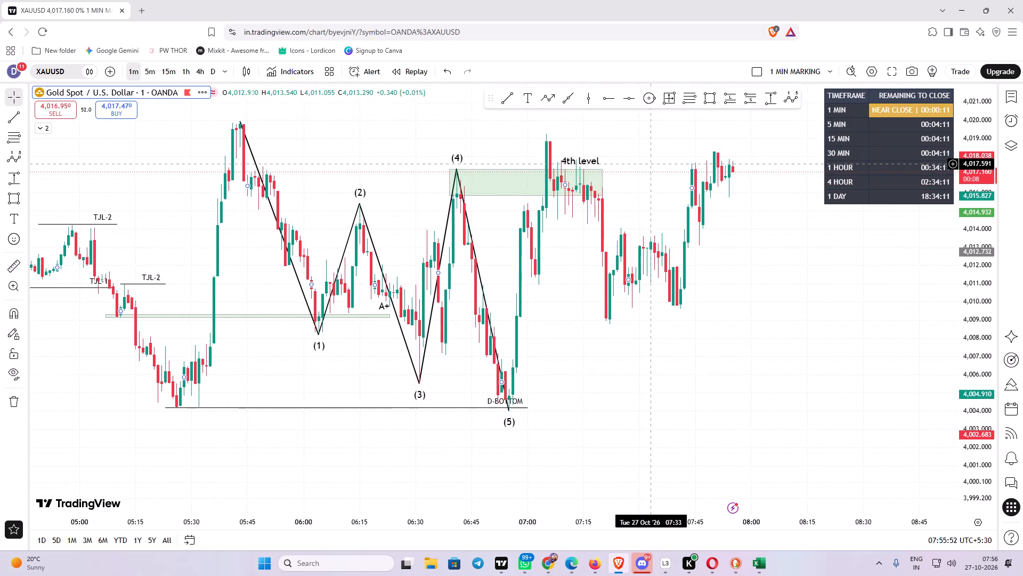
drag(653, 163, 654, 167)
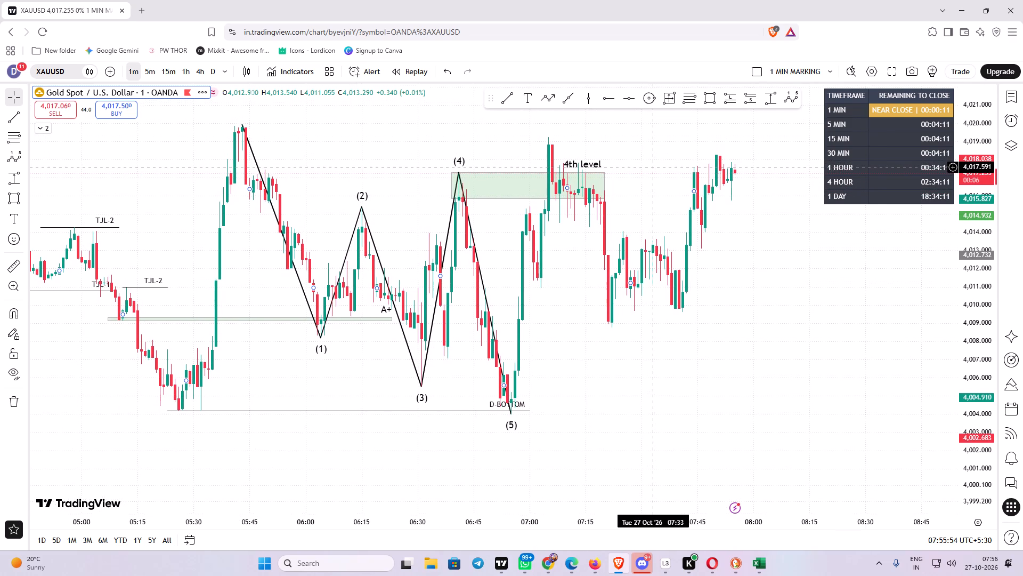
drag(654, 167, 774, 238)
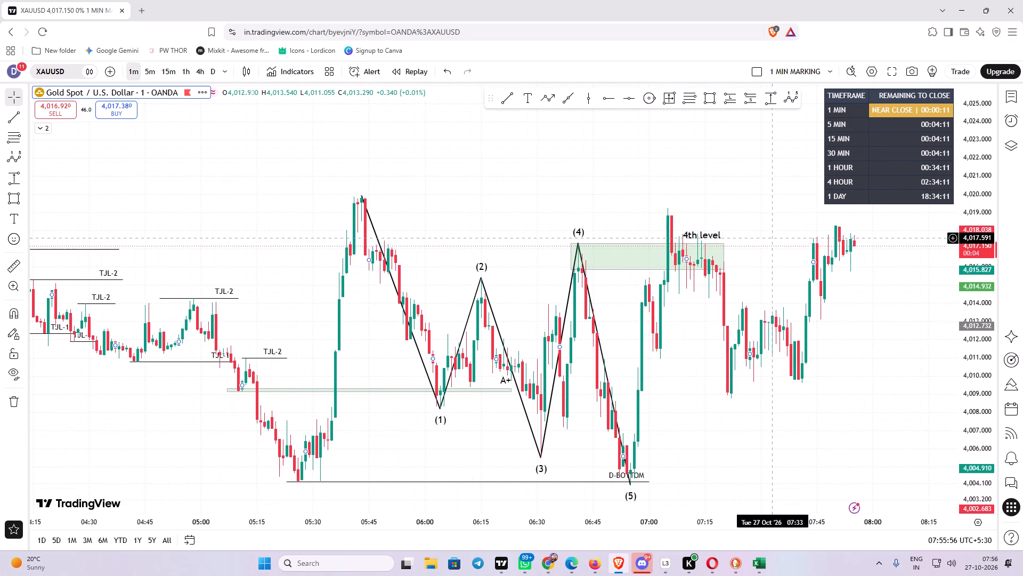
drag(774, 238, 489, 203)
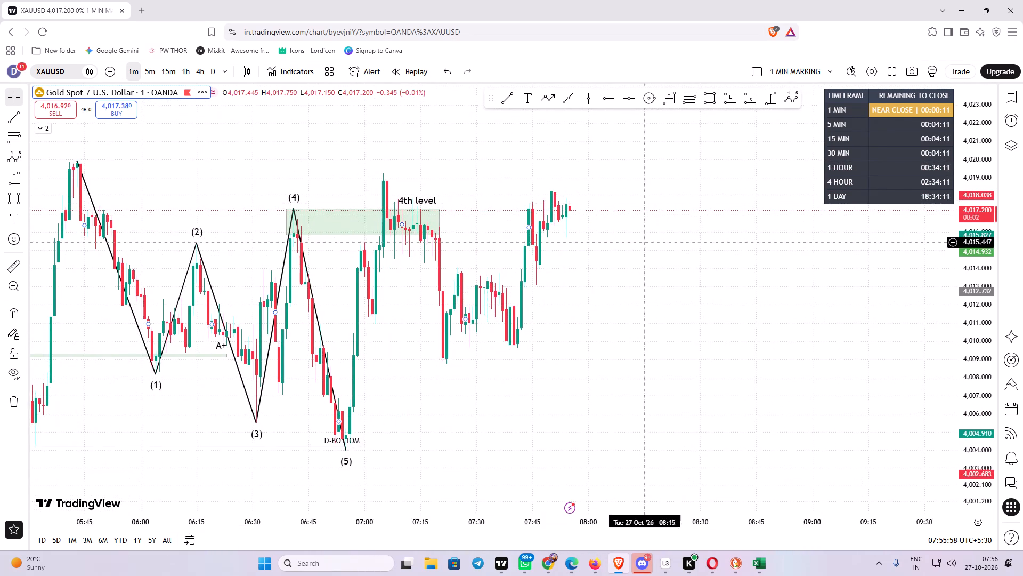
drag(715, 257, 652, 252)
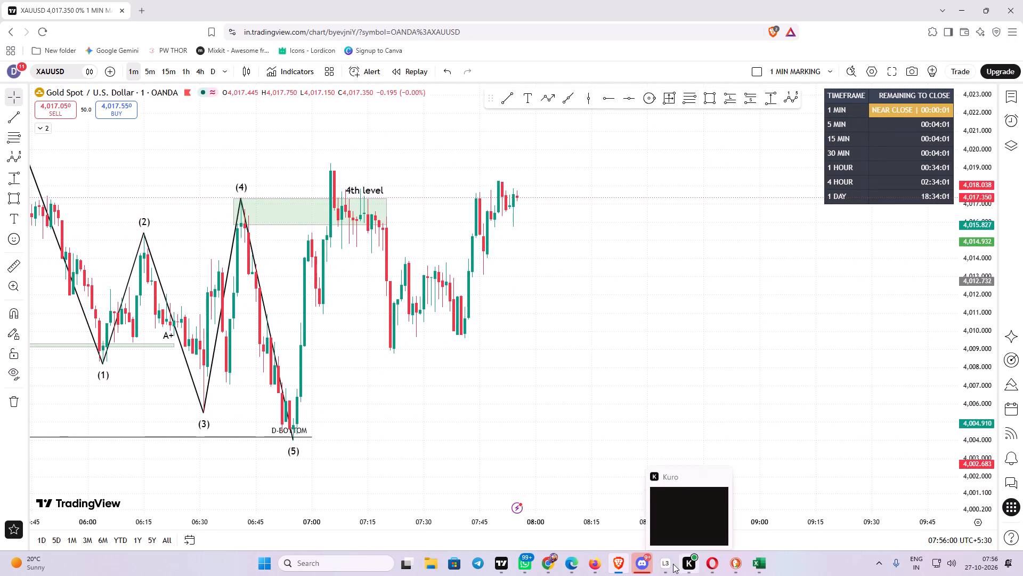
drag(819, 398, 769, 414)
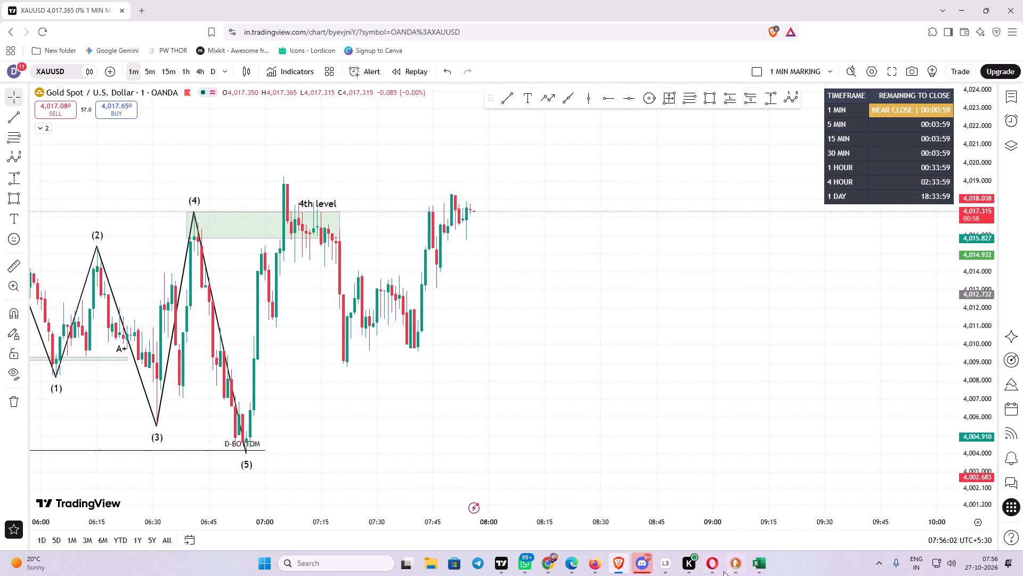
Switch back to the DuckDuckGo browser and view the 15-minute XAUUSD chart around the marked zones.
click(729, 568)
drag(678, 271, 637, 279)
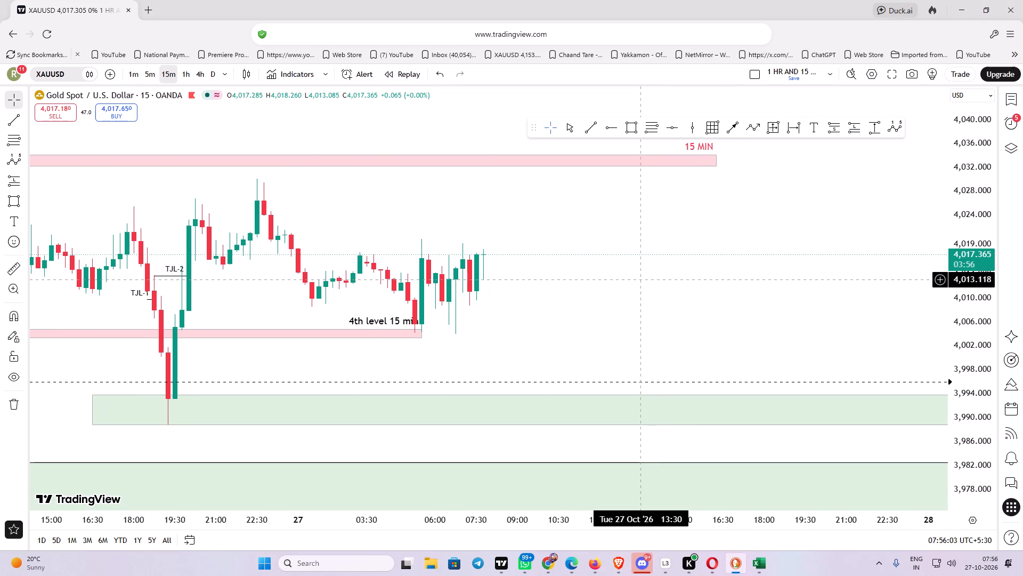
scroll(637, 278, down, 1)
Switch to the TradingView desktop app and close its window.
click(501, 568)
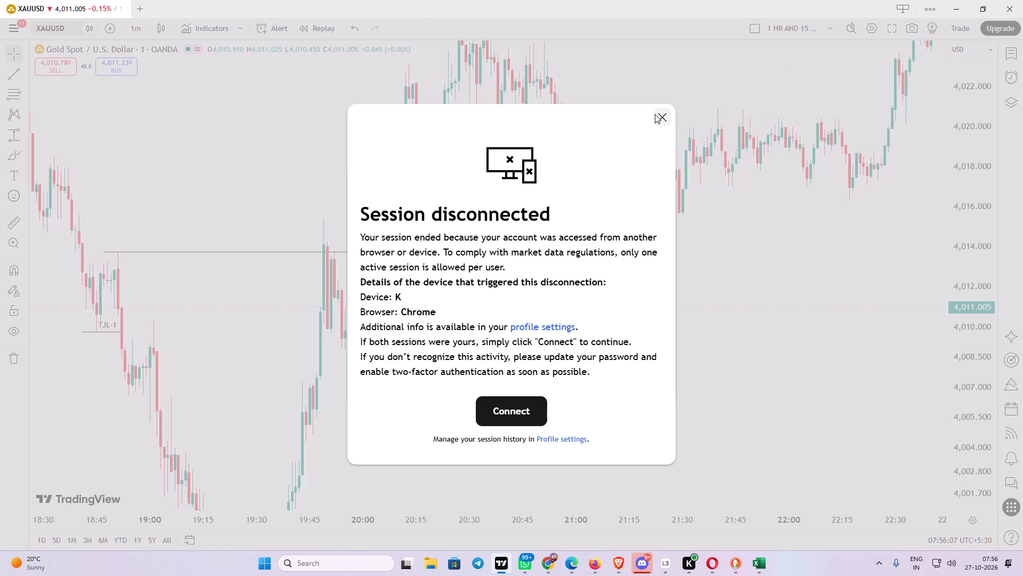
click(1009, 3)
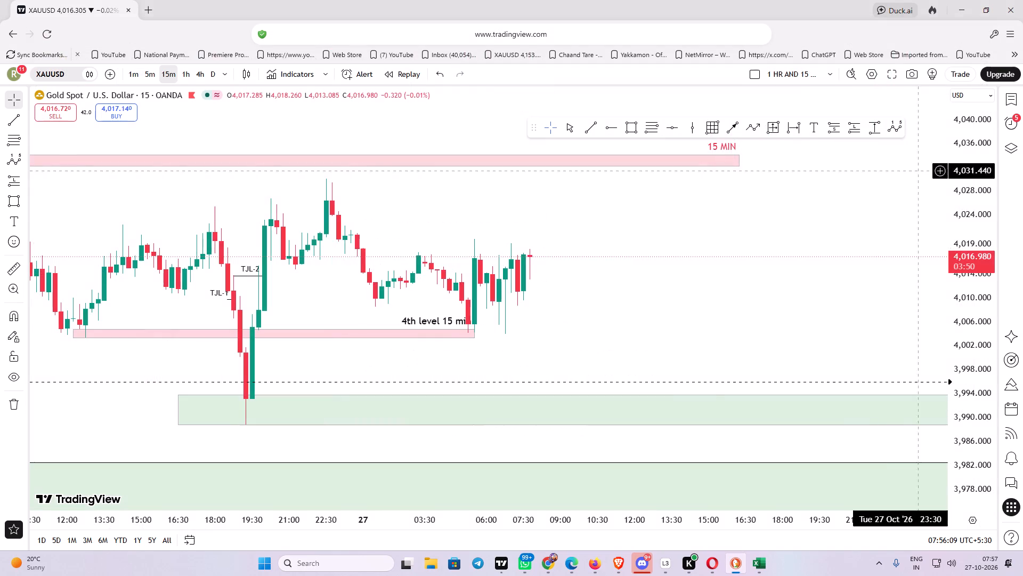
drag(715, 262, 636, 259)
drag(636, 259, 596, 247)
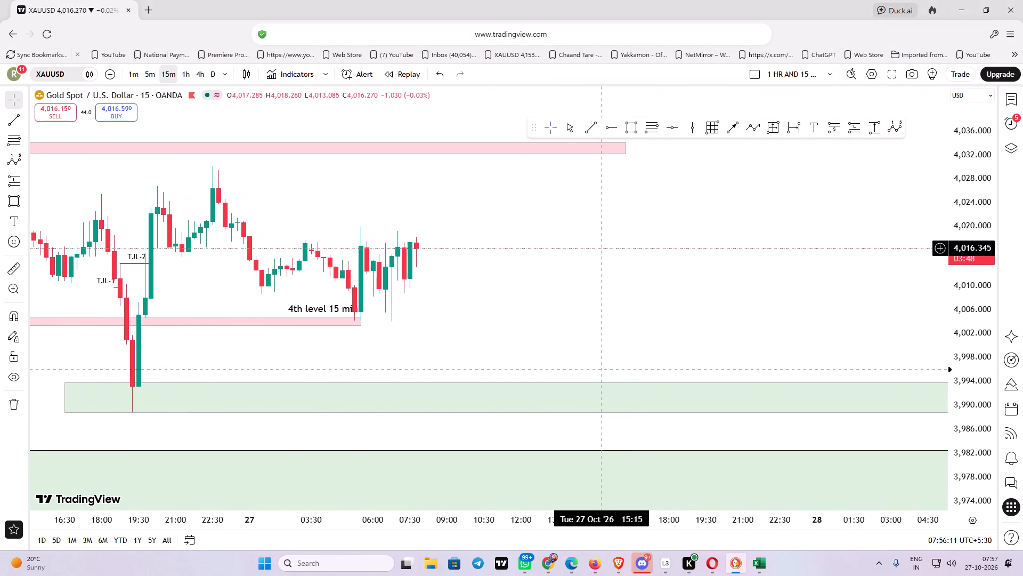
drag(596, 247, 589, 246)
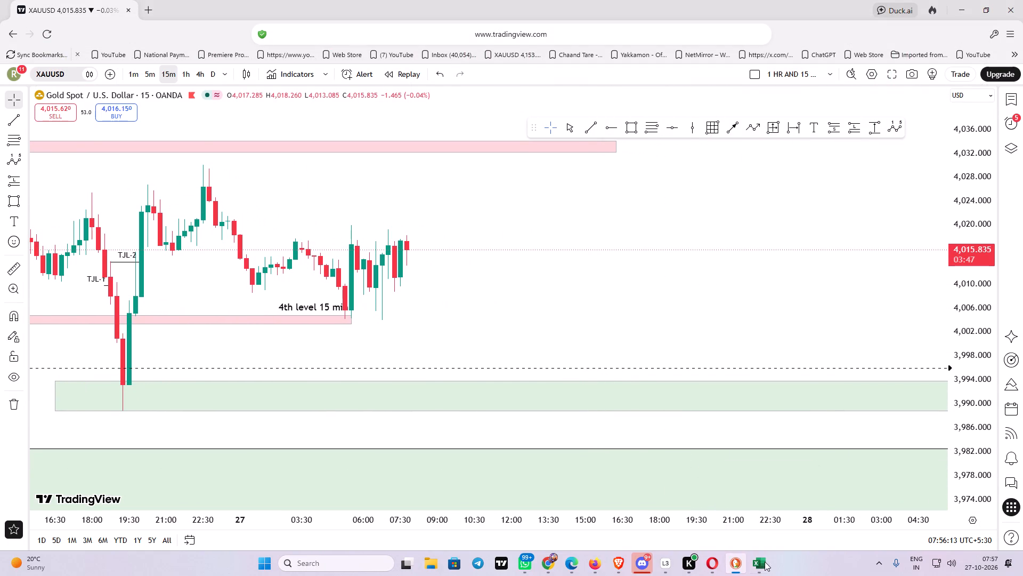
Switch to Microsoft Excel and close its window.
click(759, 562)
click(1022, 7)
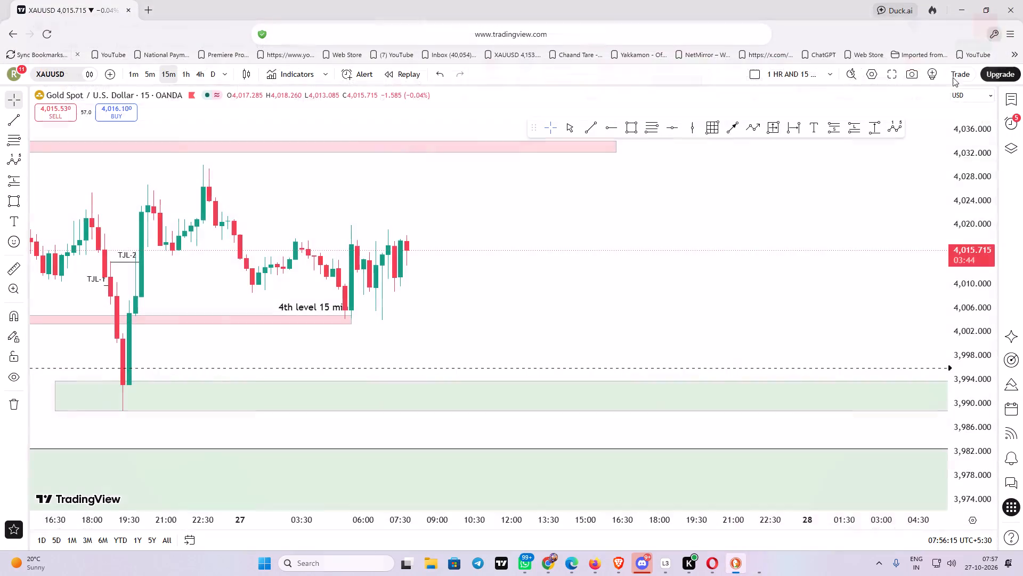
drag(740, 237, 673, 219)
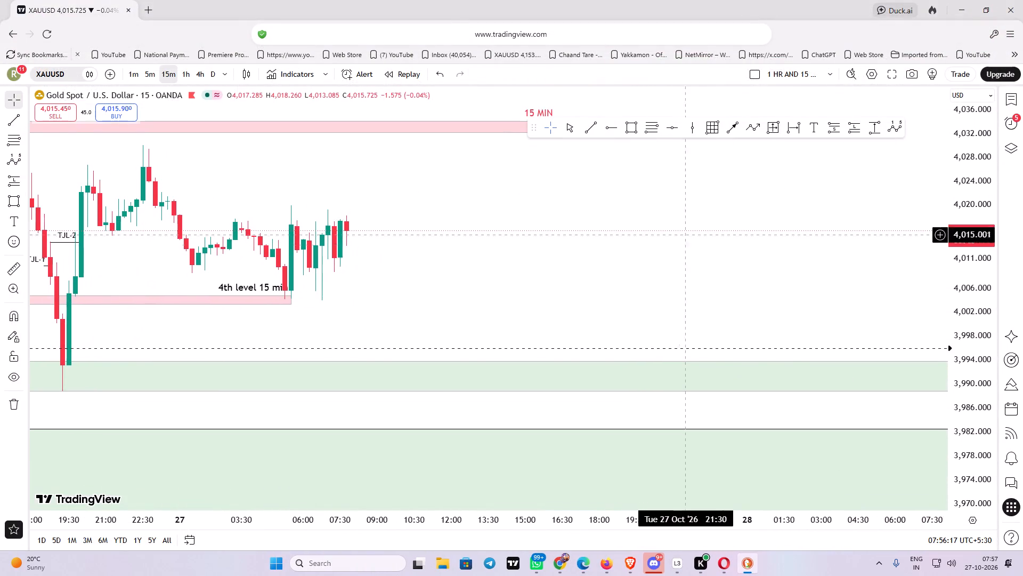
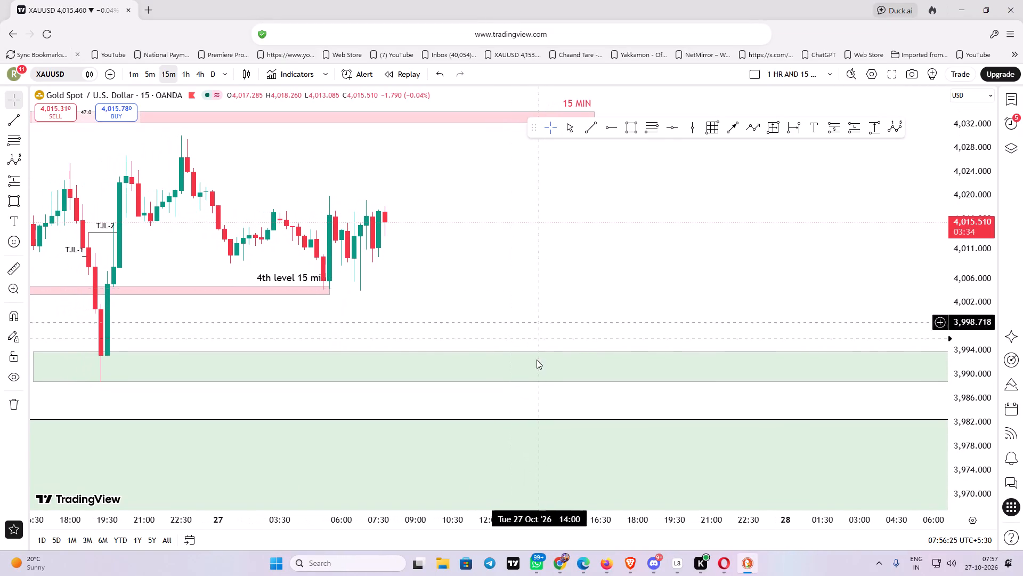
Switch to Google Chrome and show the hidden drawings on the daily XAUUSD chart.
click(559, 563)
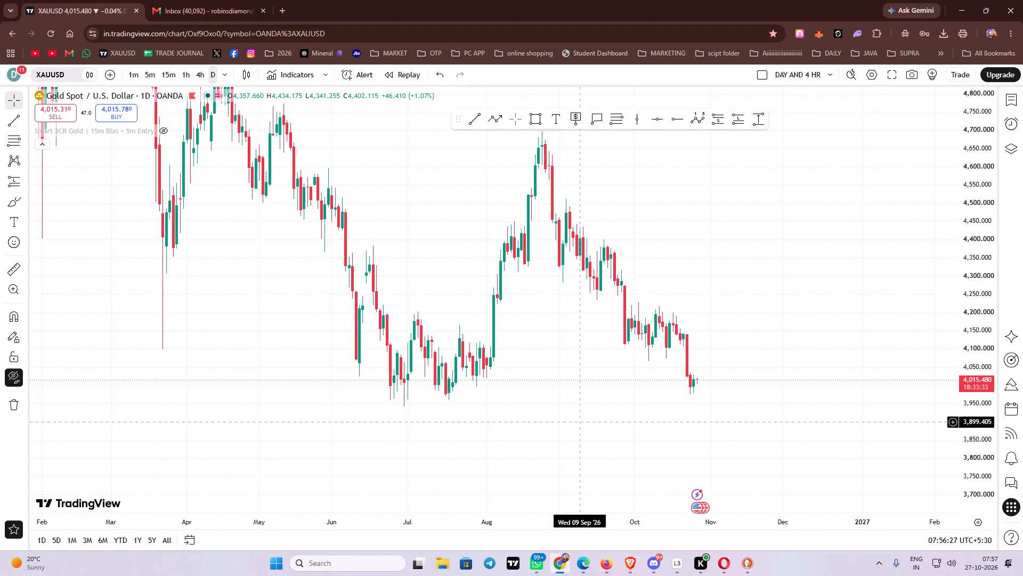
drag(582, 395, 556, 436)
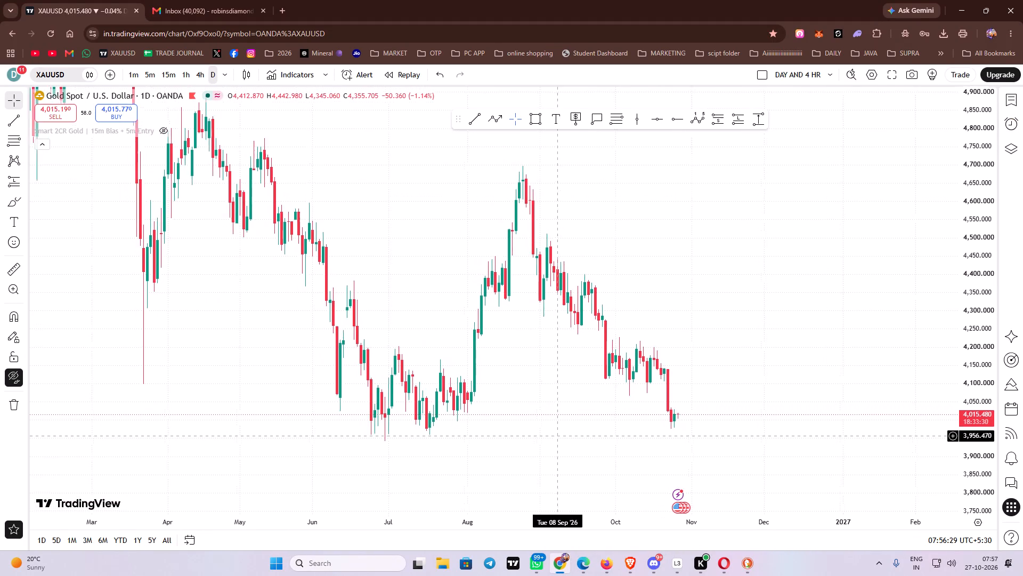
drag(556, 436, 588, 433)
click(10, 382)
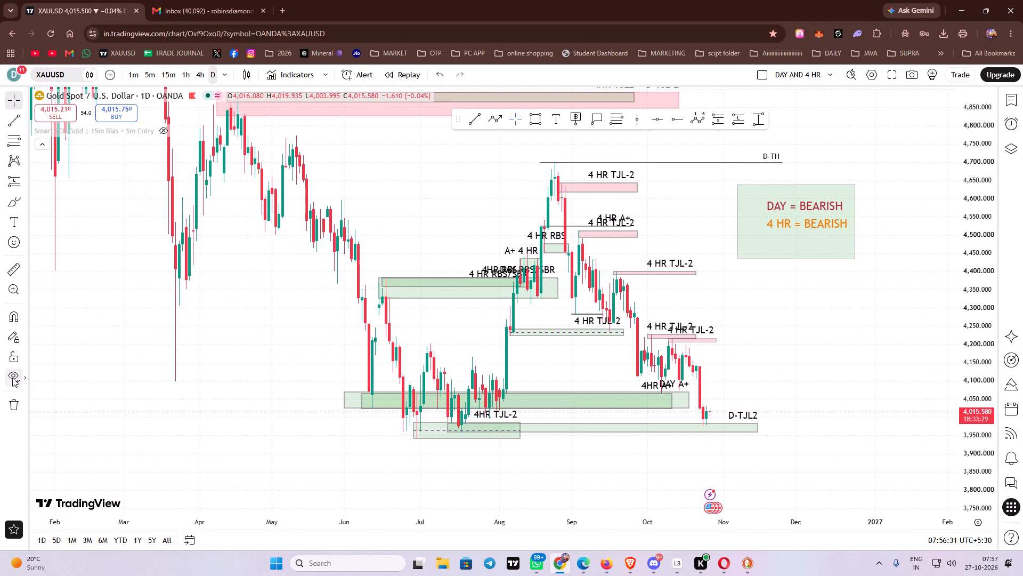
click(13, 378)
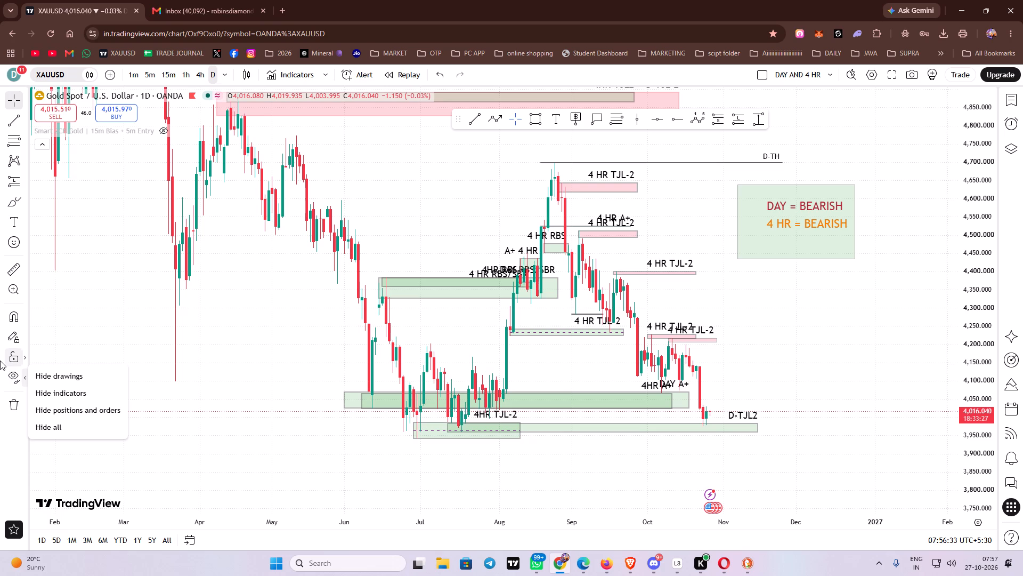
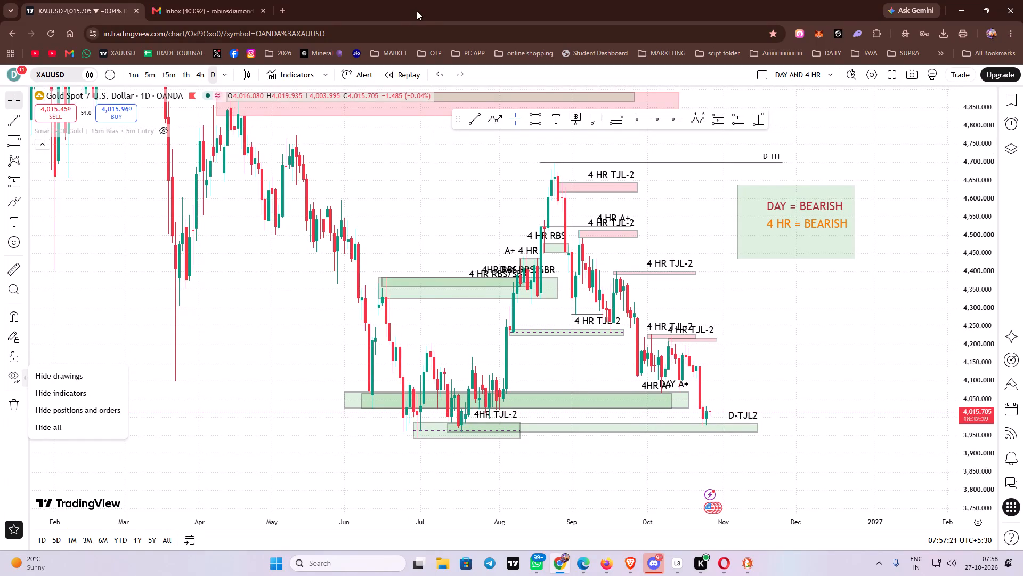
Examine the marked daily and 4-hour levels on the daily XAUUSD chart, from D-TH down to D-TJL2.
drag(816, 377, 771, 375)
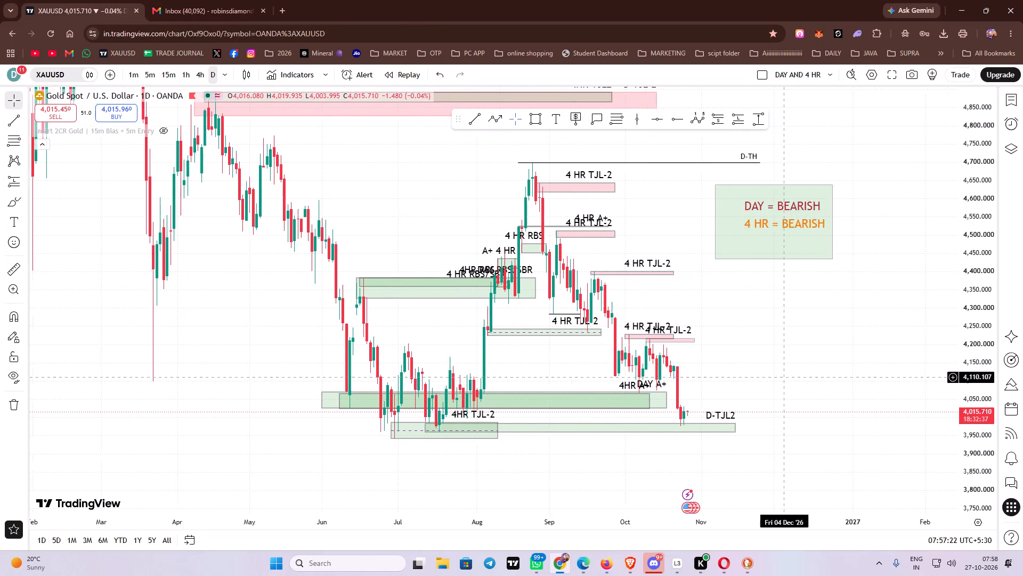
drag(771, 375, 661, 364)
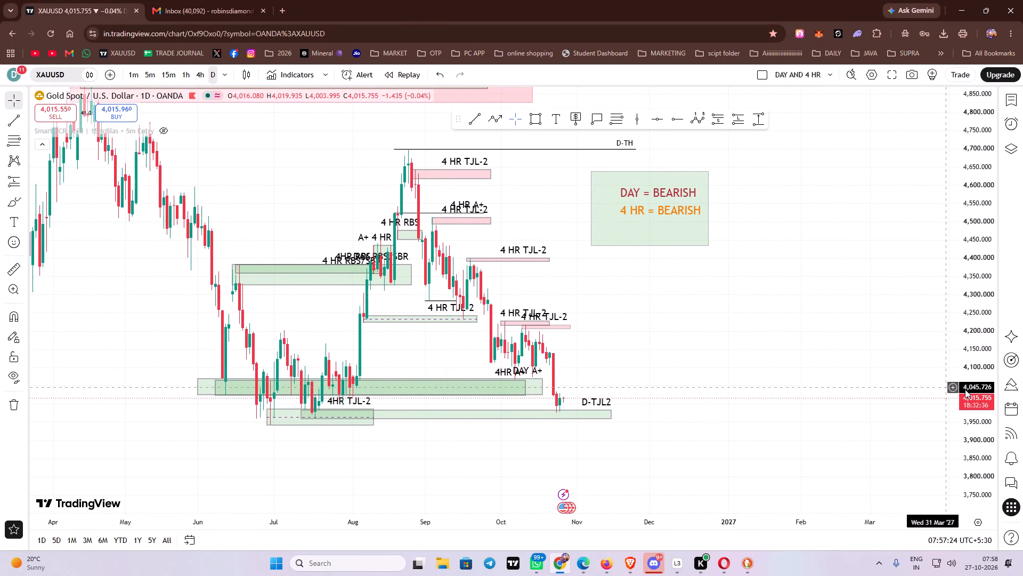
drag(973, 380, 967, 242)
scroll(796, 317, up, 1)
drag(727, 333, 827, 302)
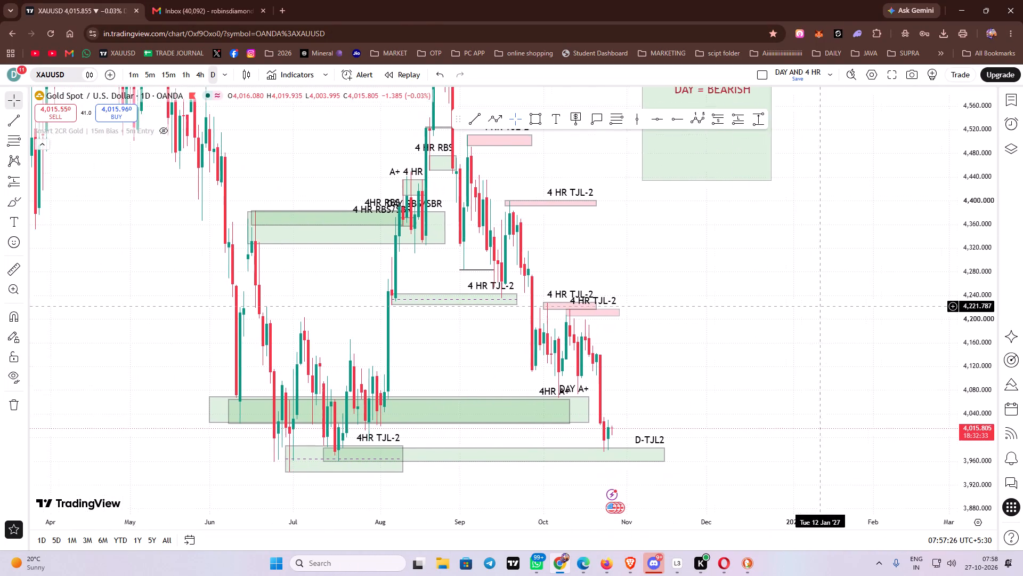
drag(827, 302, 828, 301)
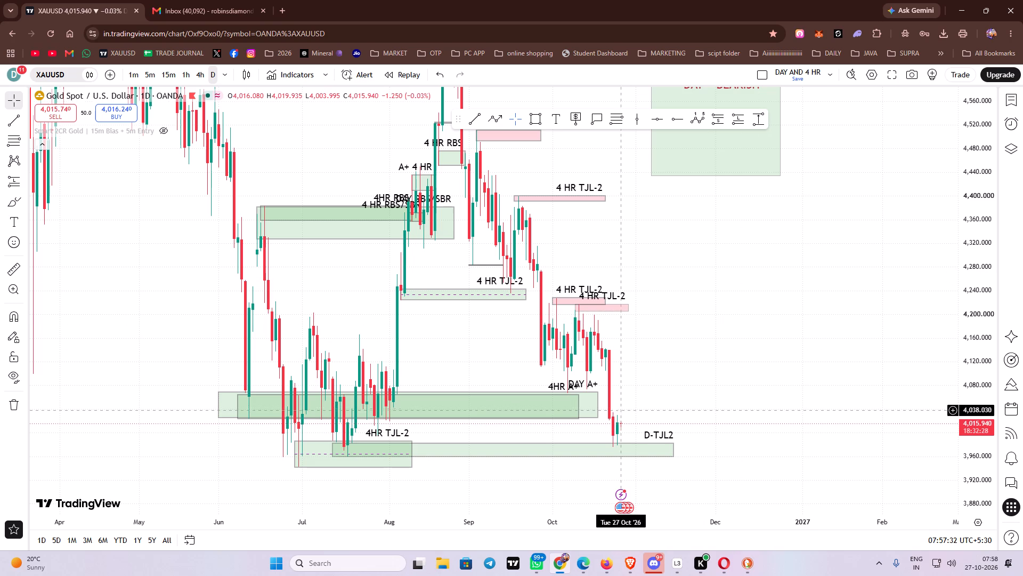
drag(485, 356, 489, 364)
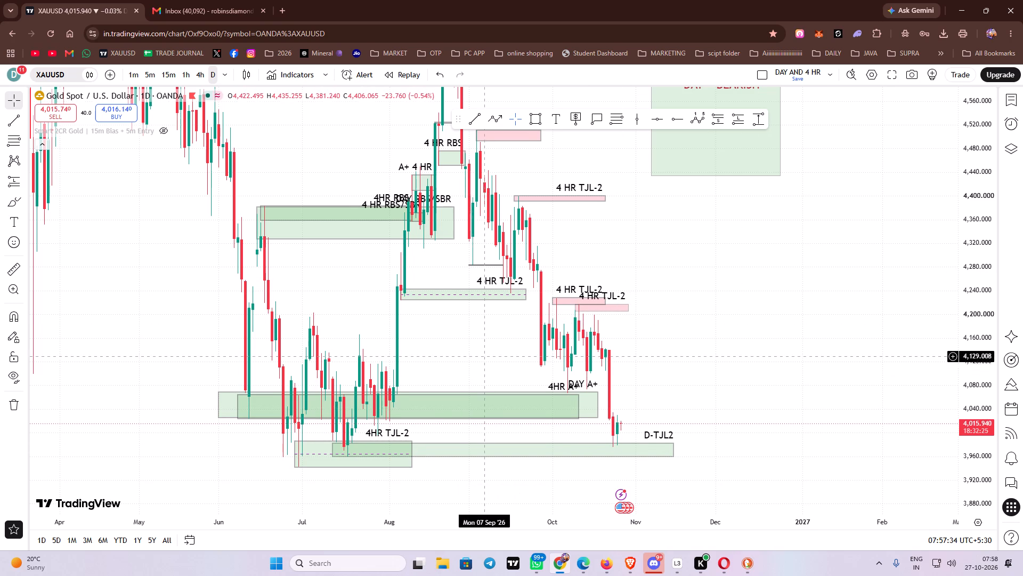
drag(489, 364, 499, 499)
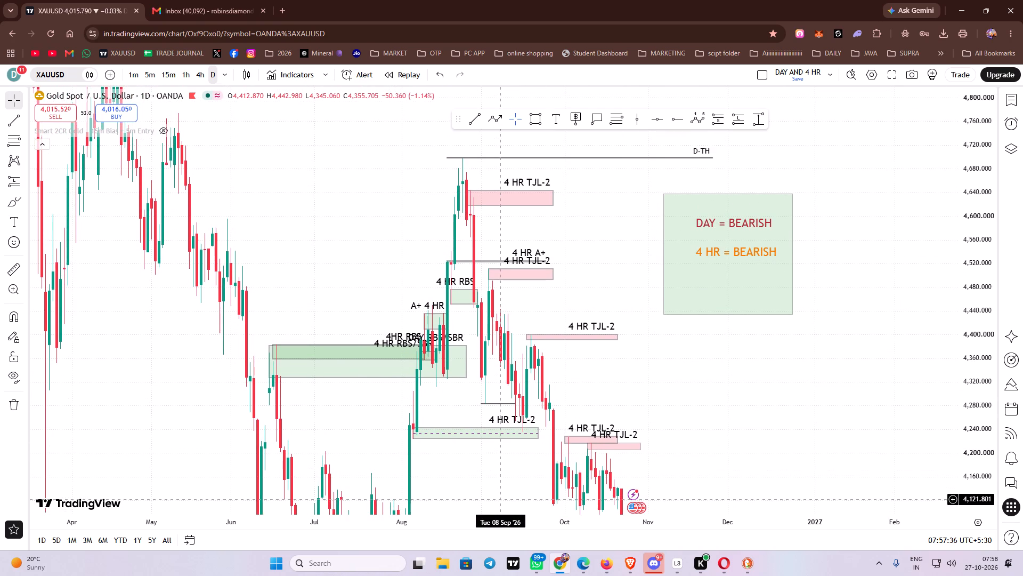
drag(499, 499, 499, 499)
scroll(569, 206, up, 1)
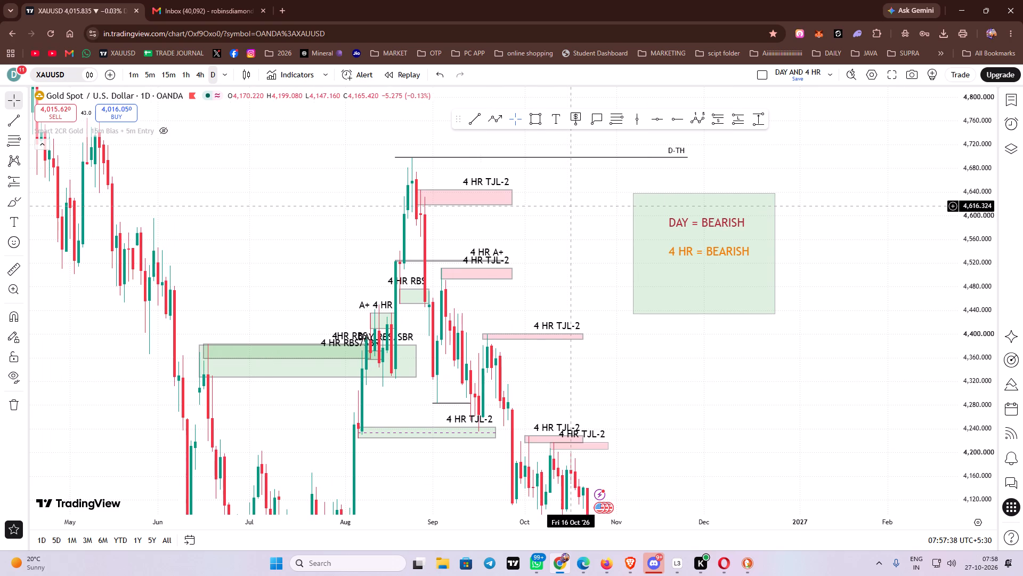
drag(577, 219, 584, 194)
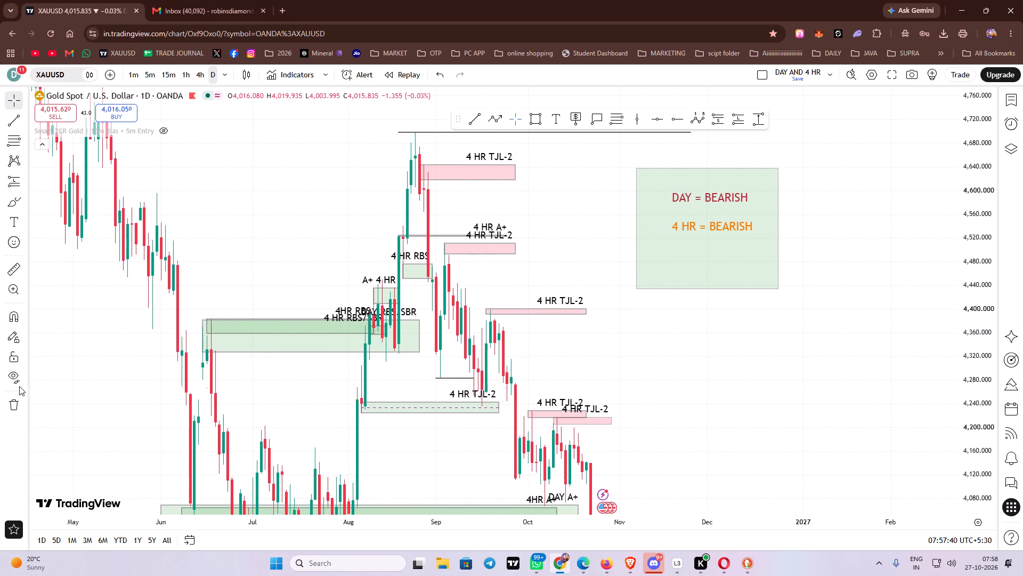
Hide the drawings, examine the bare daily candles from June to October, and show the drawings again.
click(11, 381)
drag(276, 305, 331, 255)
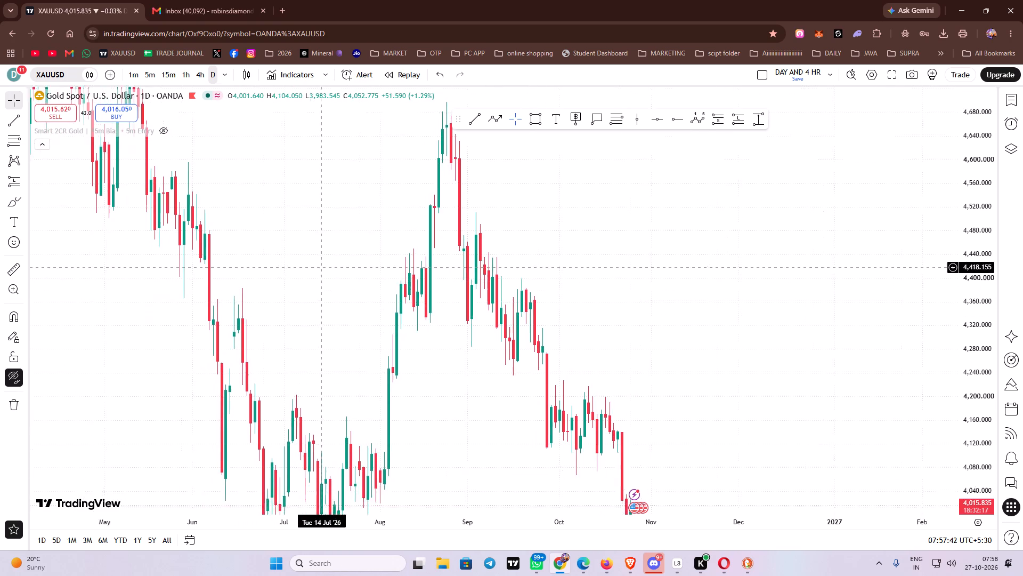
drag(331, 255, 355, 212)
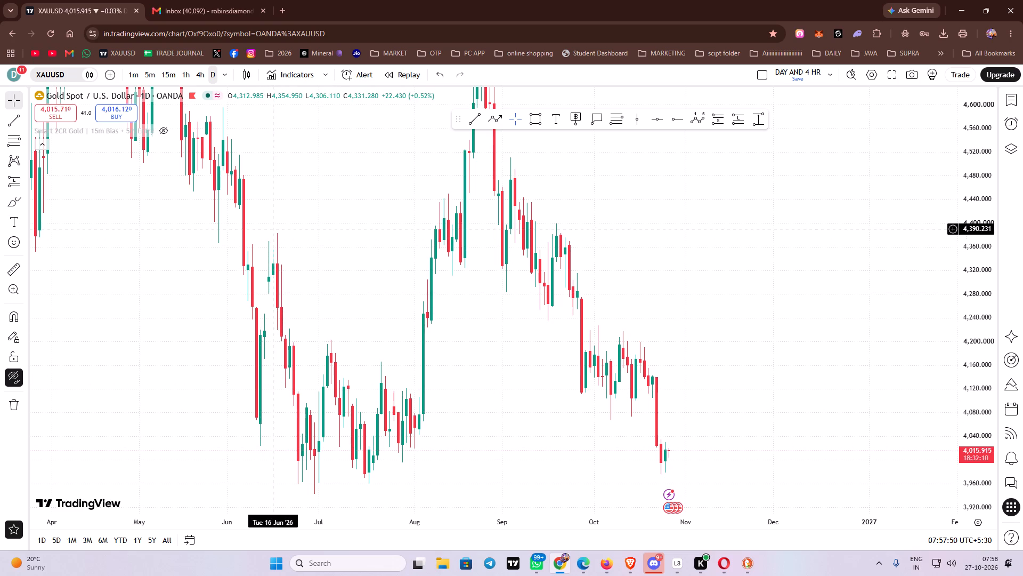
click(12, 375)
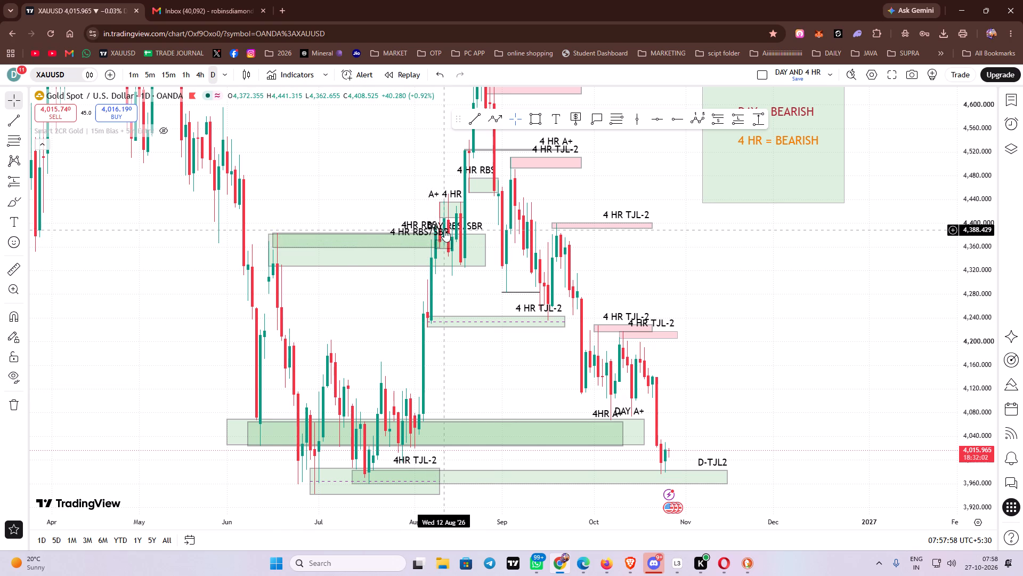
Check the text settings of the large DAY RBS/SBR zone and close them without changes.
drag(988, 458, 993, 227)
drag(837, 309, 835, 324)
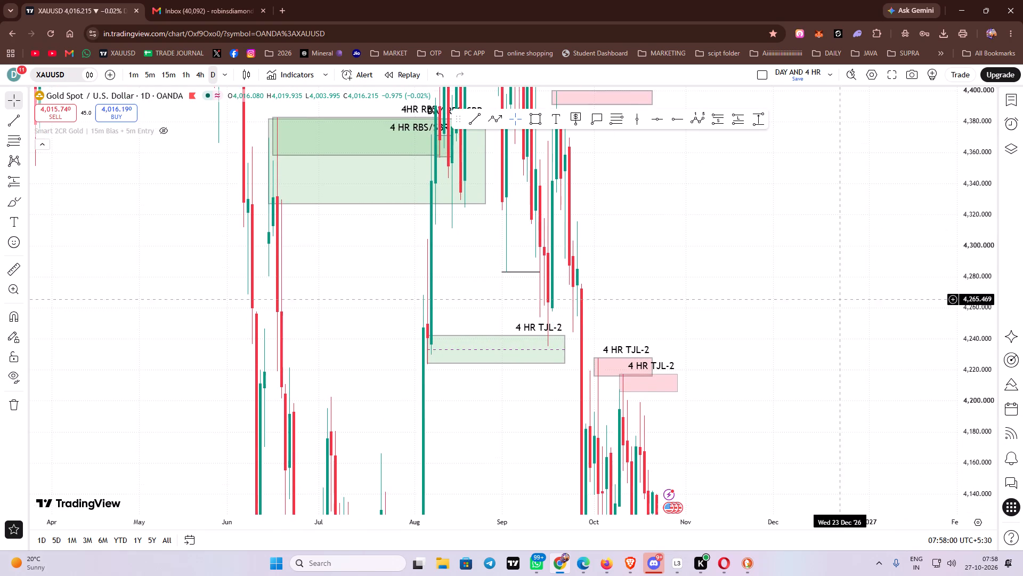
drag(835, 324, 827, 465)
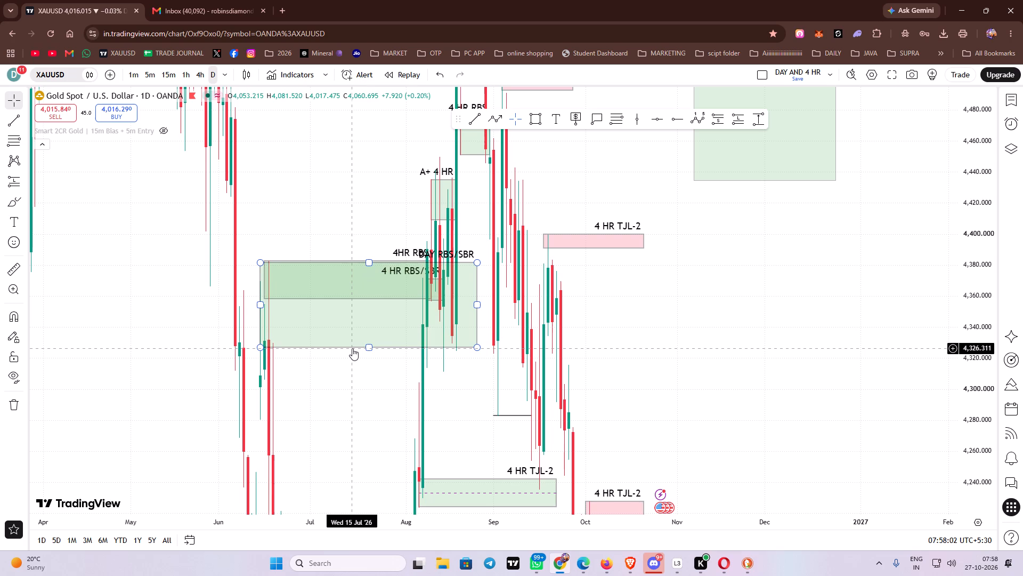
click(352, 348)
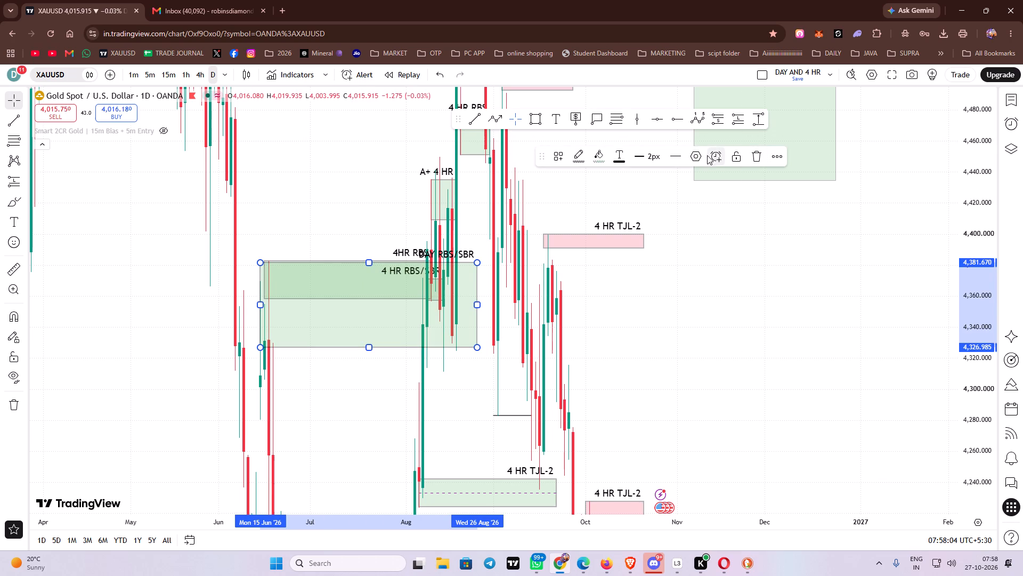
click(703, 156)
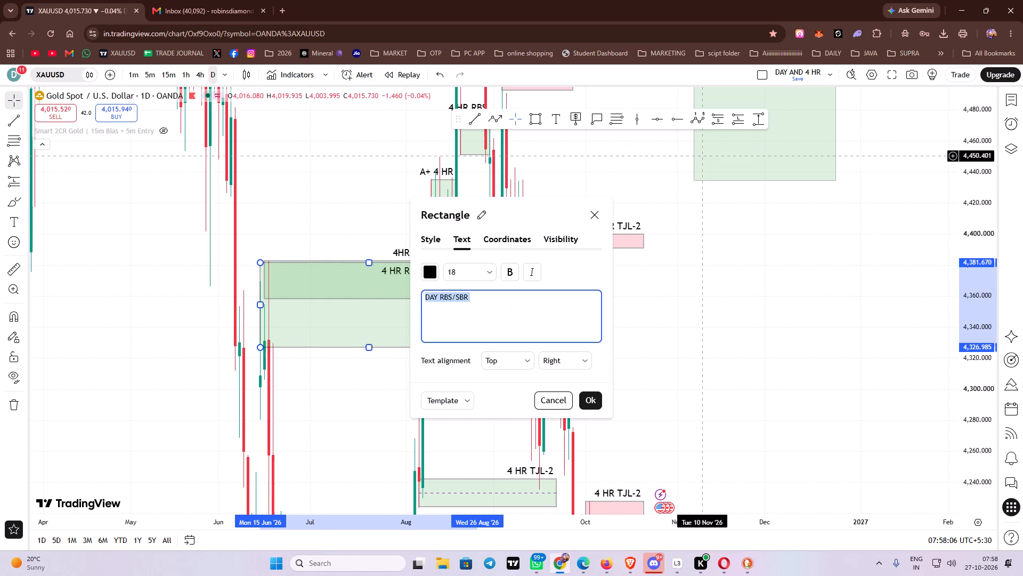
click(593, 401)
click(720, 367)
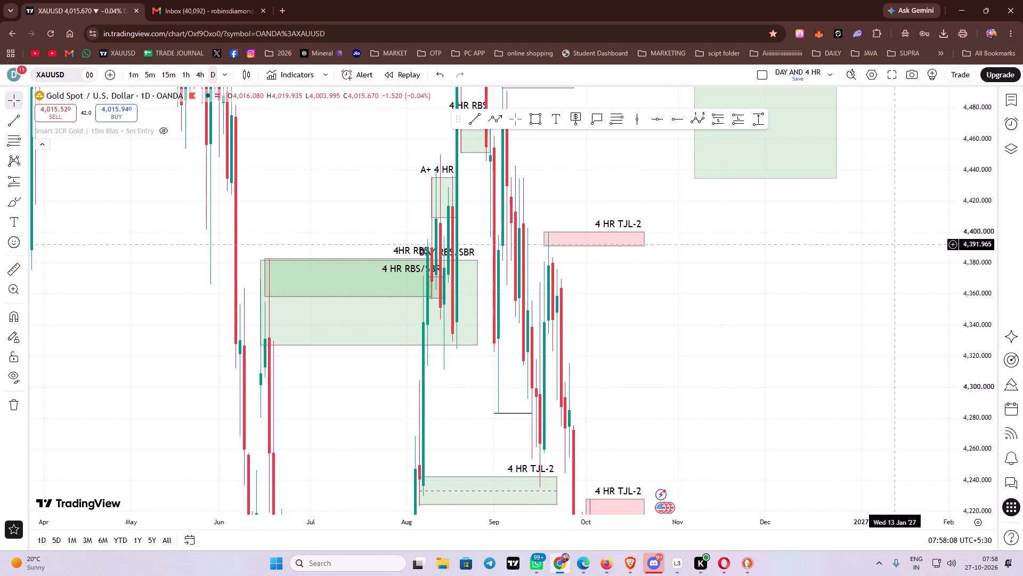
Select the DAY A+ zone above D-TJL2 to inspect its extent.
drag(971, 153, 937, 397)
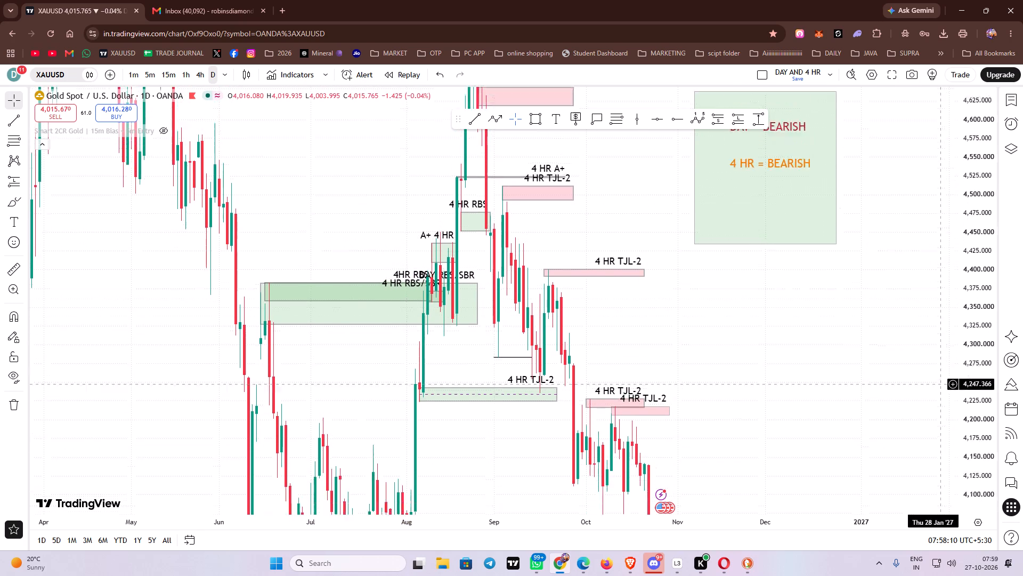
drag(937, 397, 936, 443)
drag(833, 350, 831, 295)
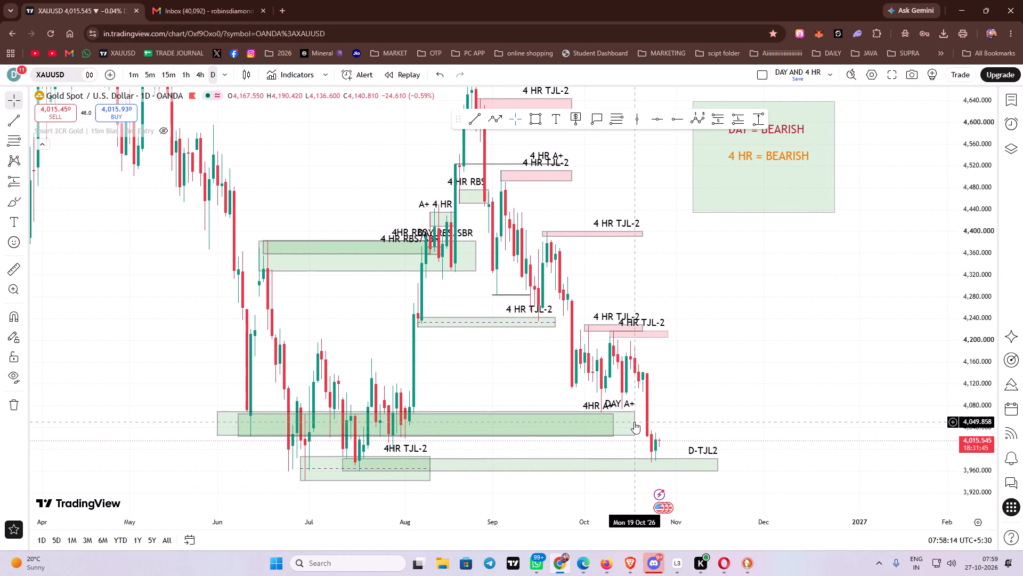
click(634, 422)
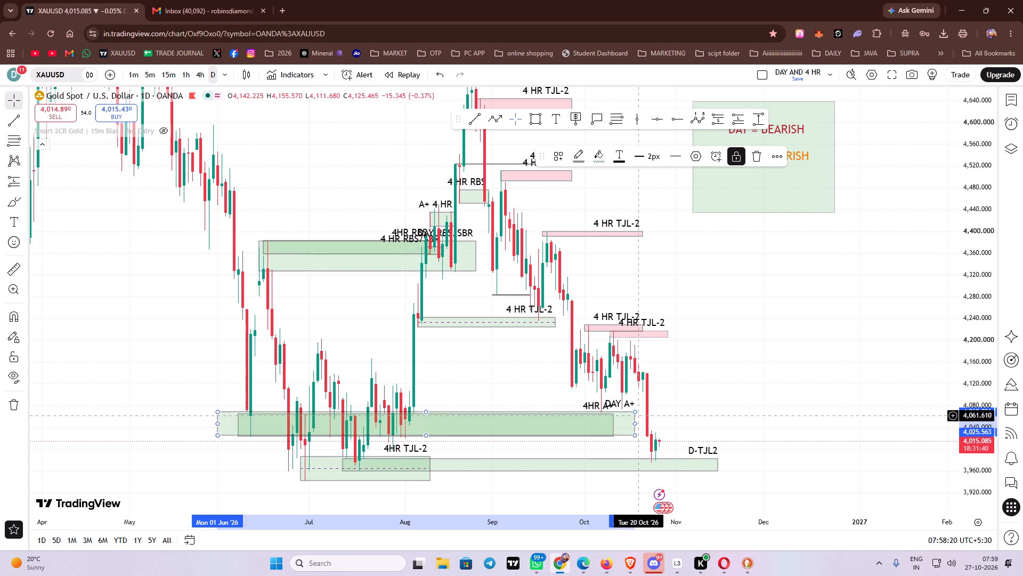
Hide the drawings, examine the daily swing highs and lows from June to October, and restore the drawings.
click(6, 375)
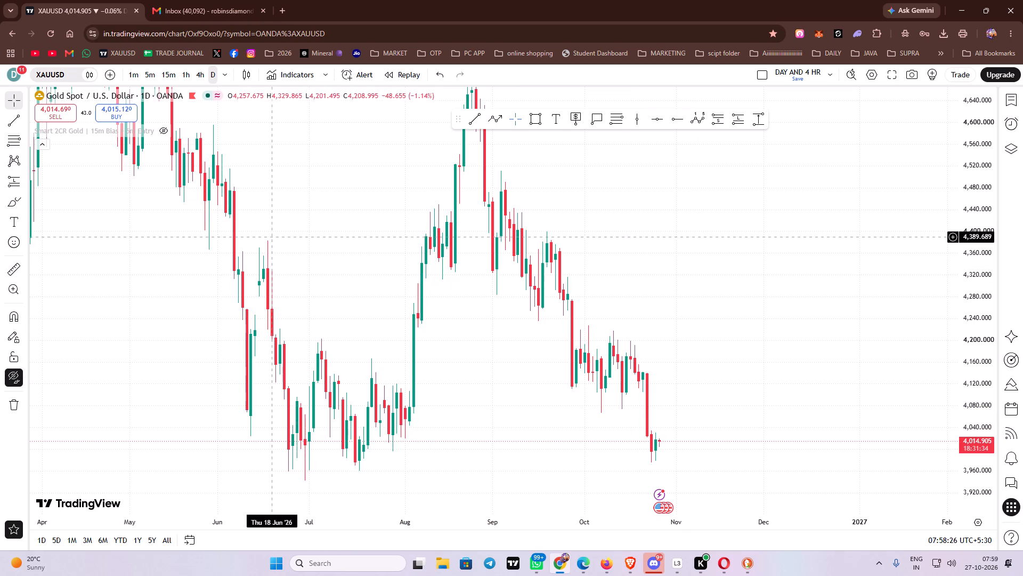
drag(323, 236, 324, 237)
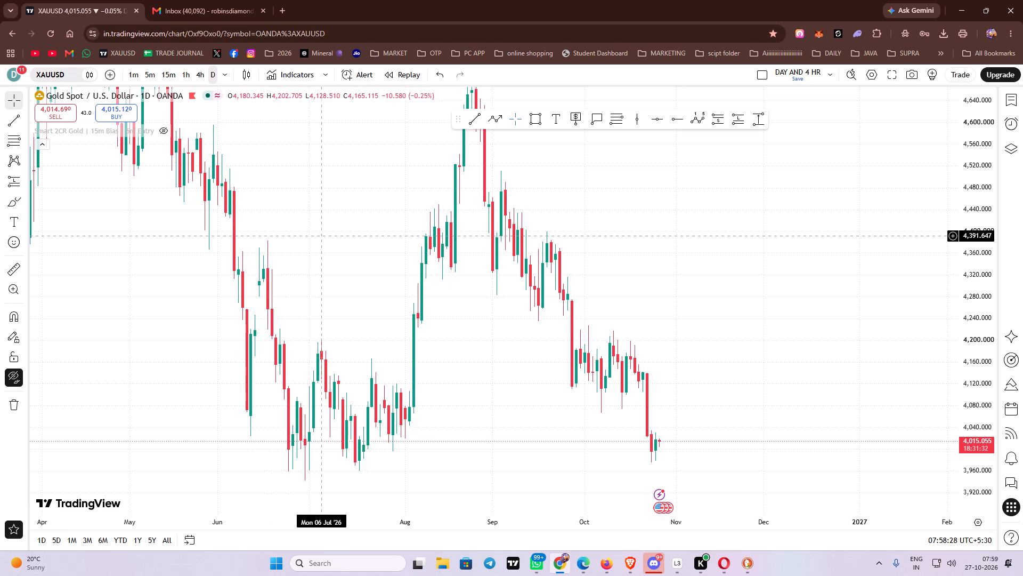
drag(324, 237, 294, 258)
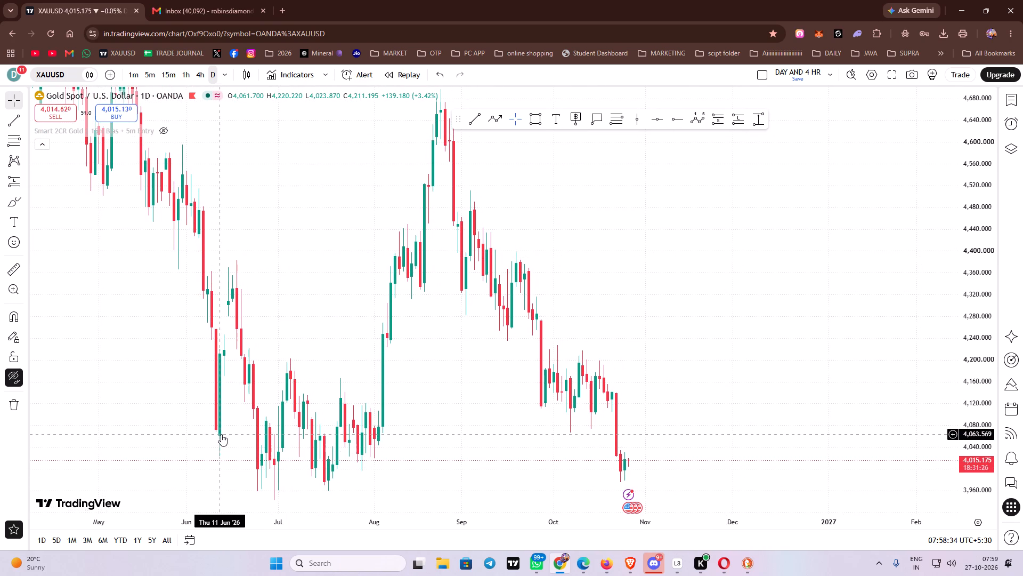
drag(231, 429, 234, 411)
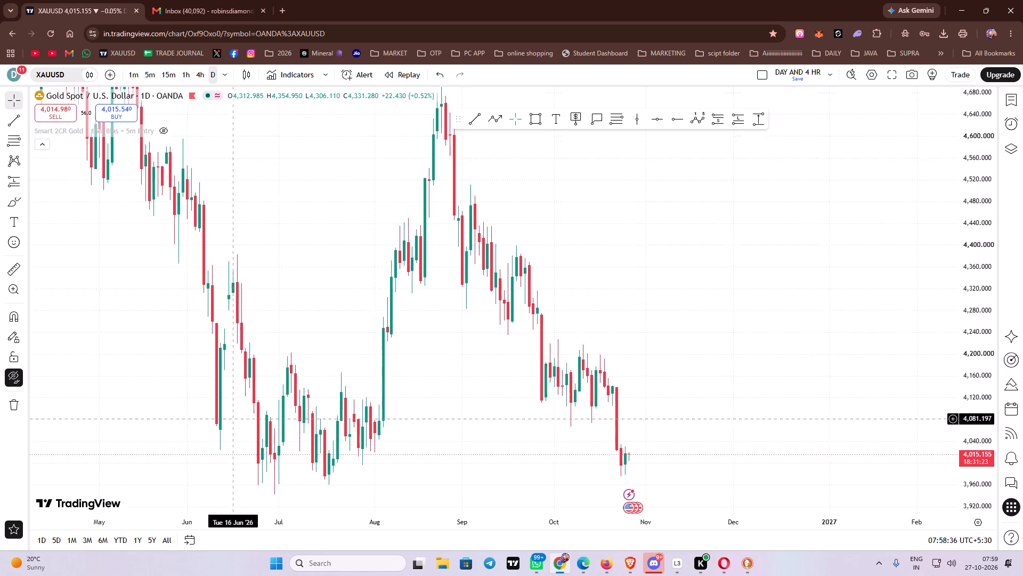
drag(234, 411, 234, 362)
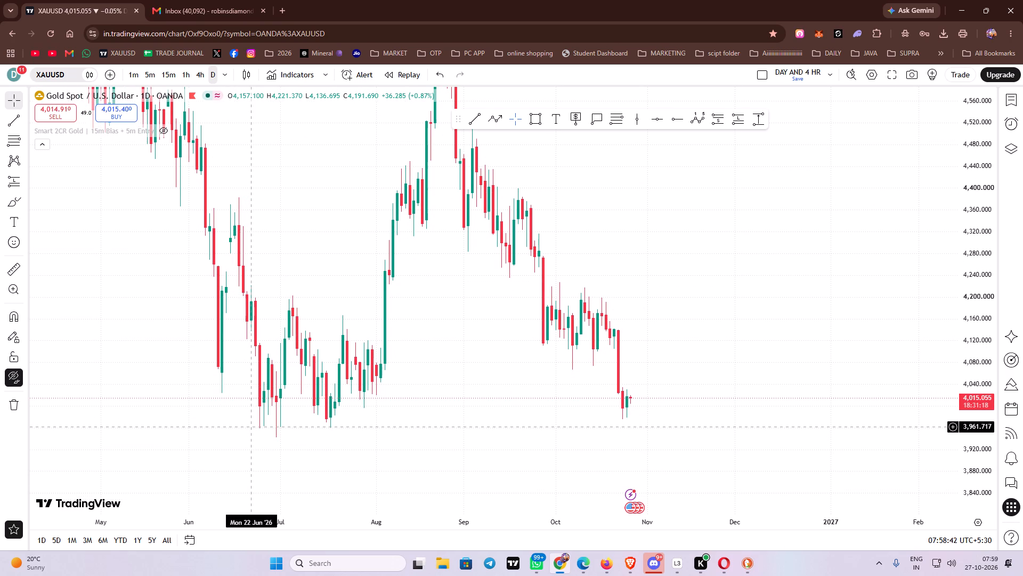
drag(393, 227, 366, 324)
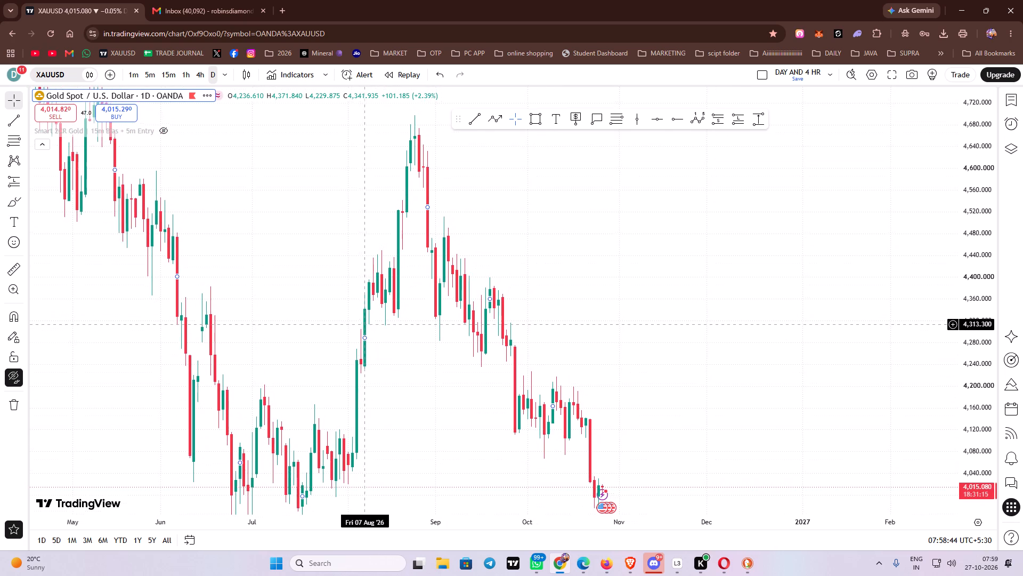
drag(366, 324, 364, 324)
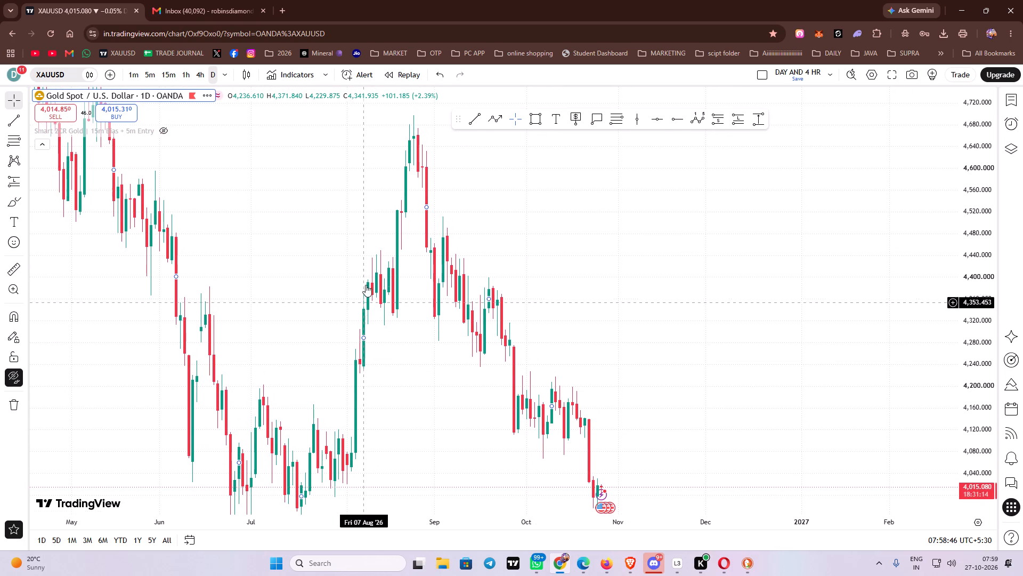
drag(365, 266, 363, 301)
scroll(362, 301, up, 1)
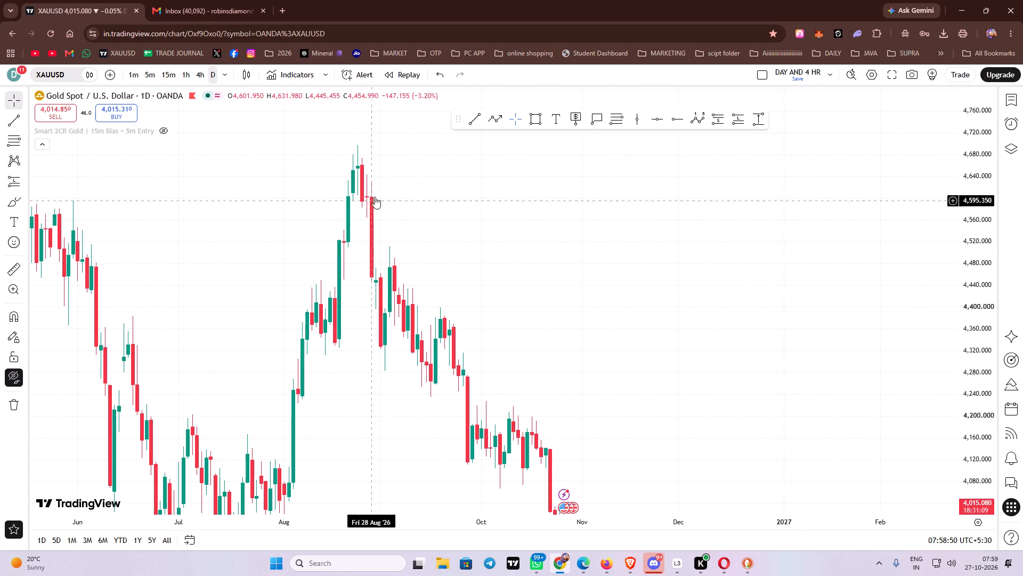
drag(435, 203, 438, 182)
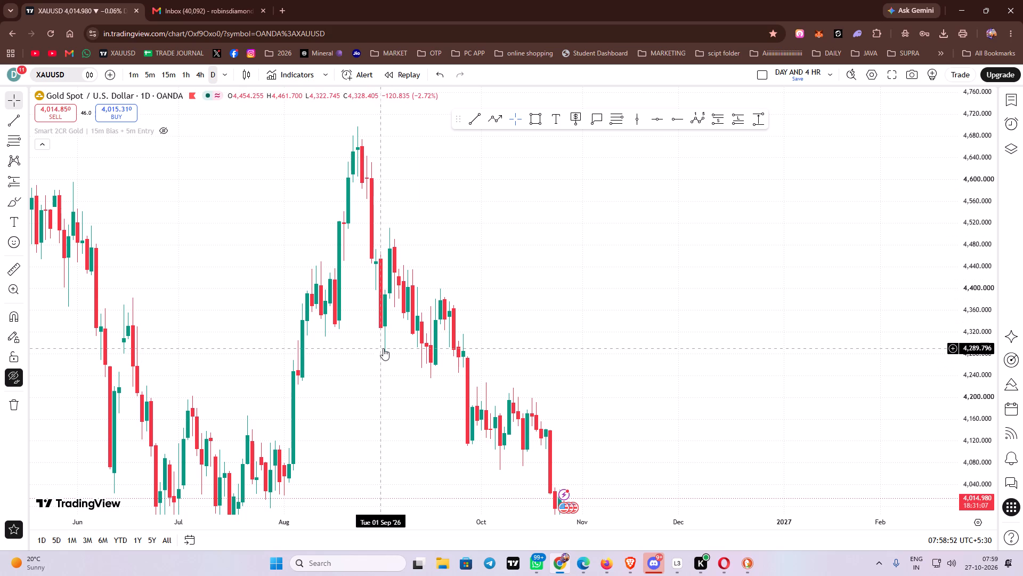
drag(508, 293, 511, 268)
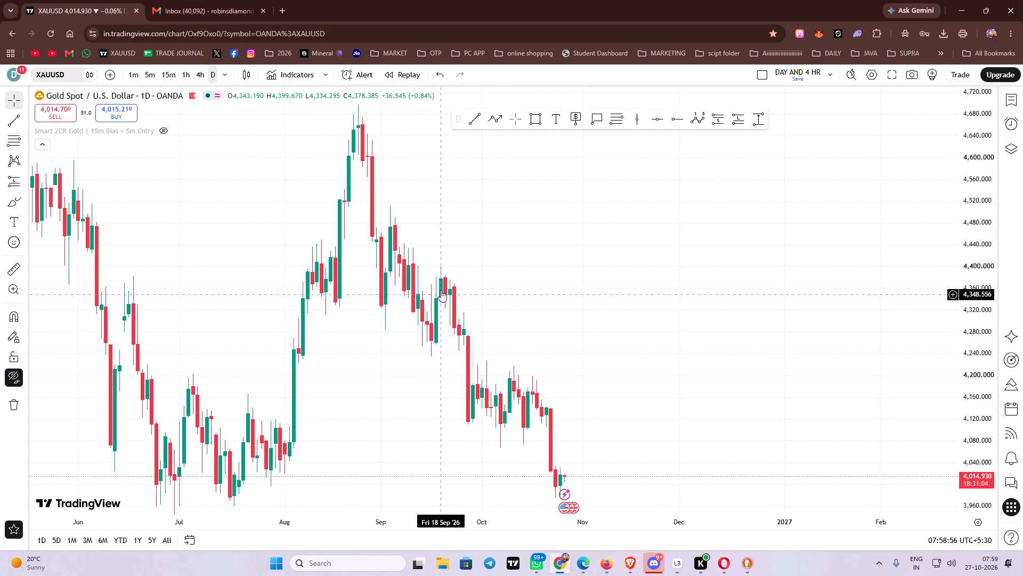
drag(552, 320, 536, 270)
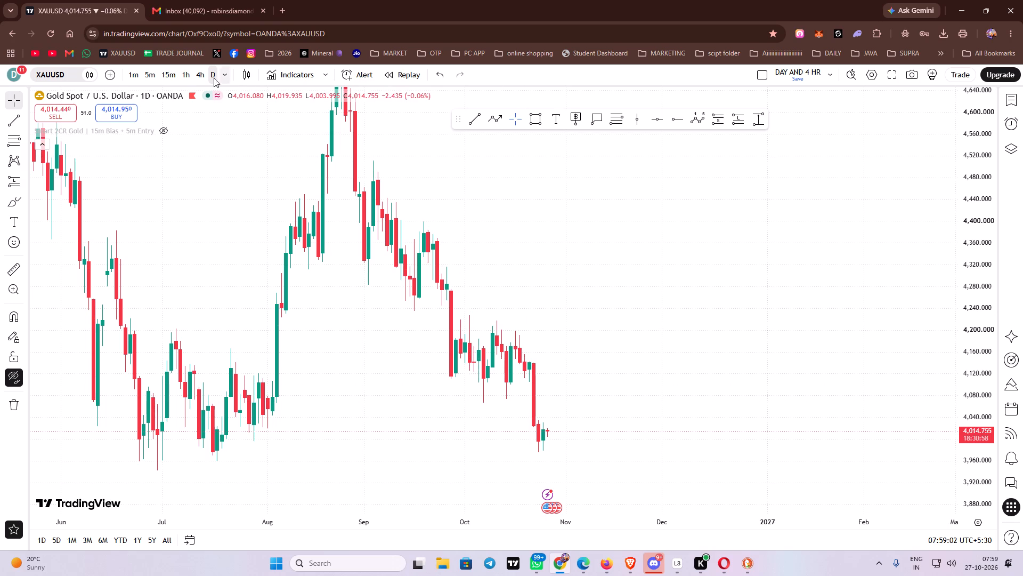
click(12, 379)
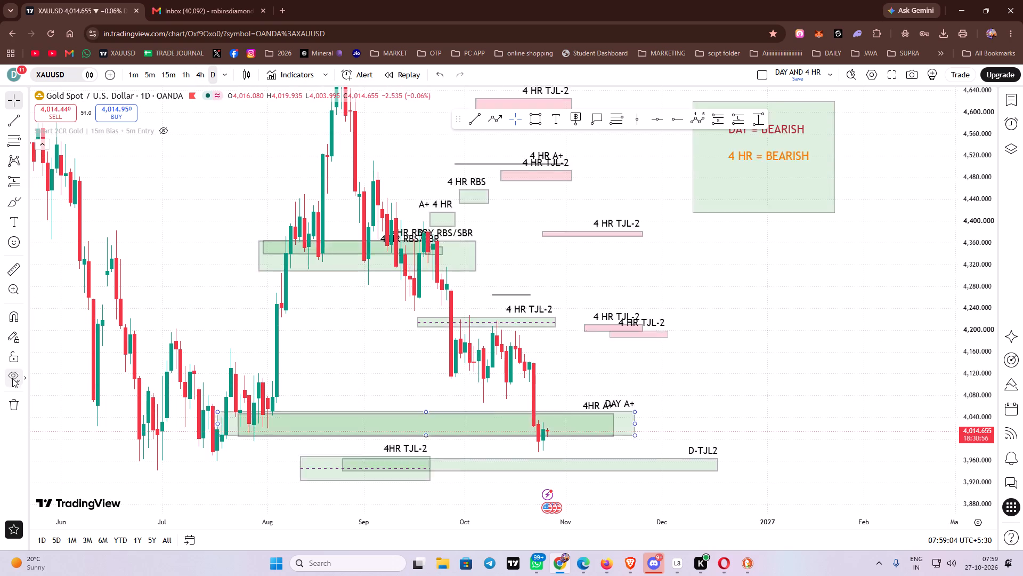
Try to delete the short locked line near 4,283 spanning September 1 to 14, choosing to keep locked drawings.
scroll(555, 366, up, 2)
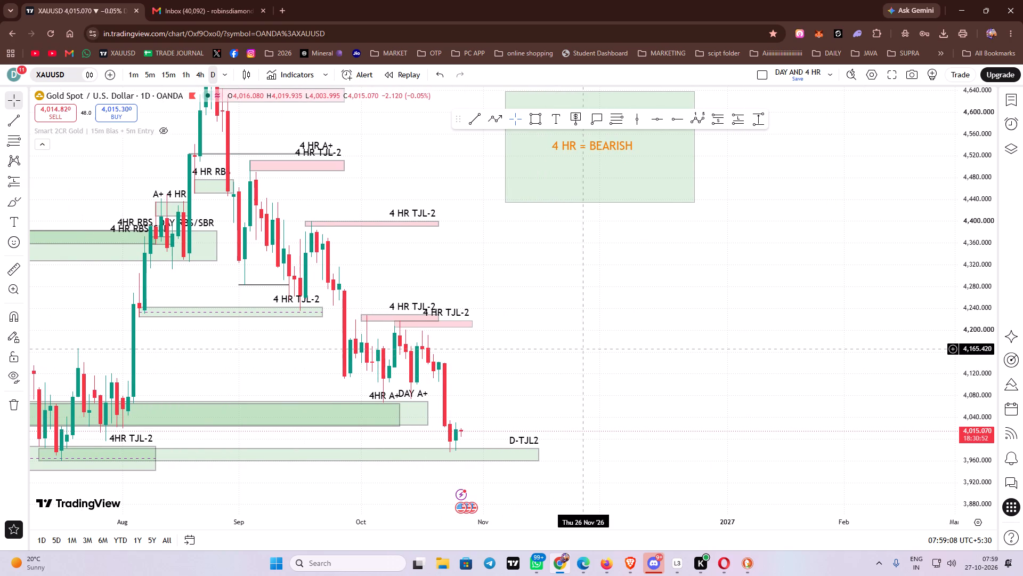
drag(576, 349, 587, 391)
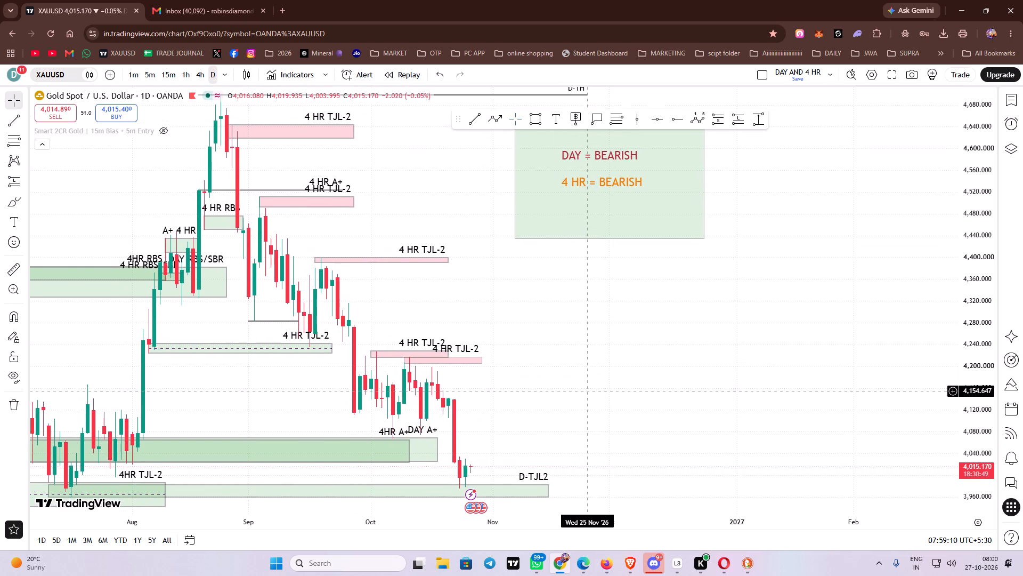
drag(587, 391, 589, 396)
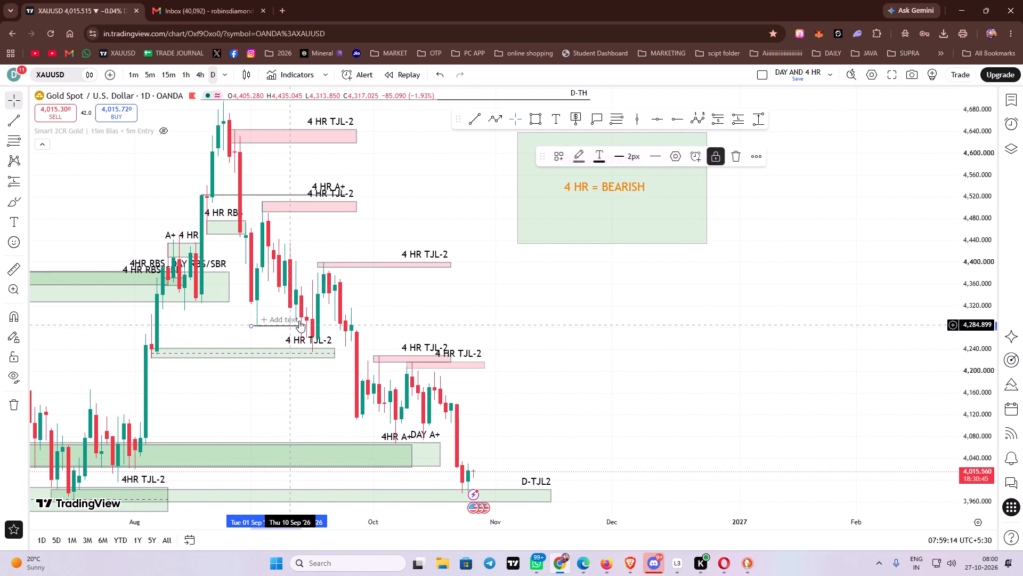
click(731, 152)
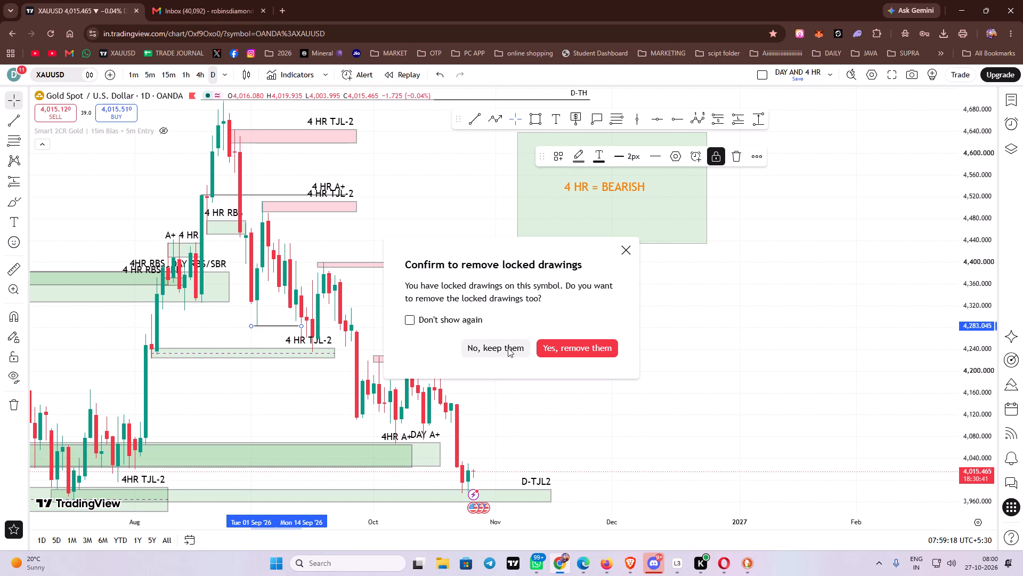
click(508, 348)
Examine the daily swings from June to October against the marked zones and the D-TH line.
drag(641, 297, 667, 299)
drag(580, 322, 610, 315)
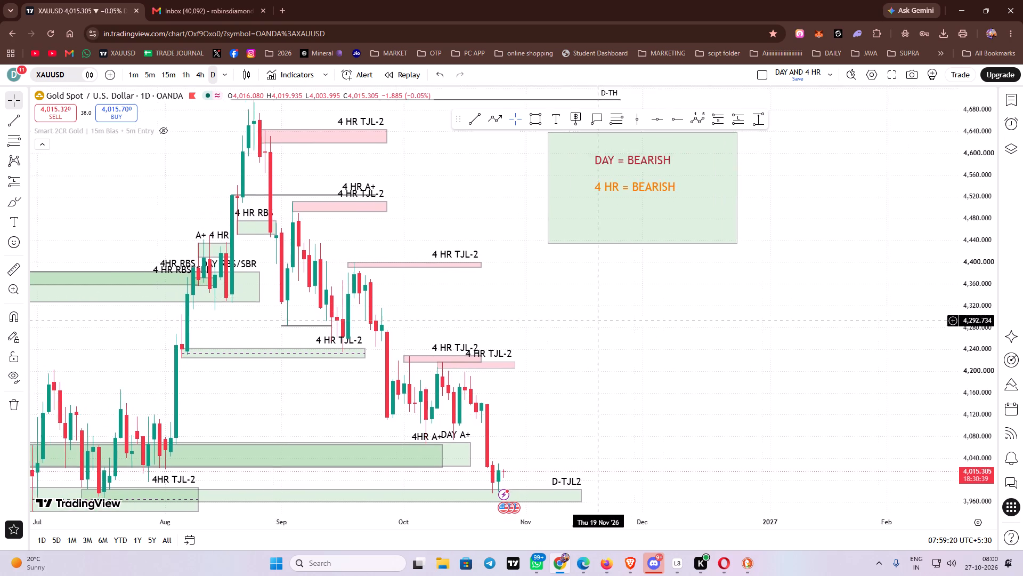
drag(610, 315, 707, 225)
drag(326, 456, 484, 459)
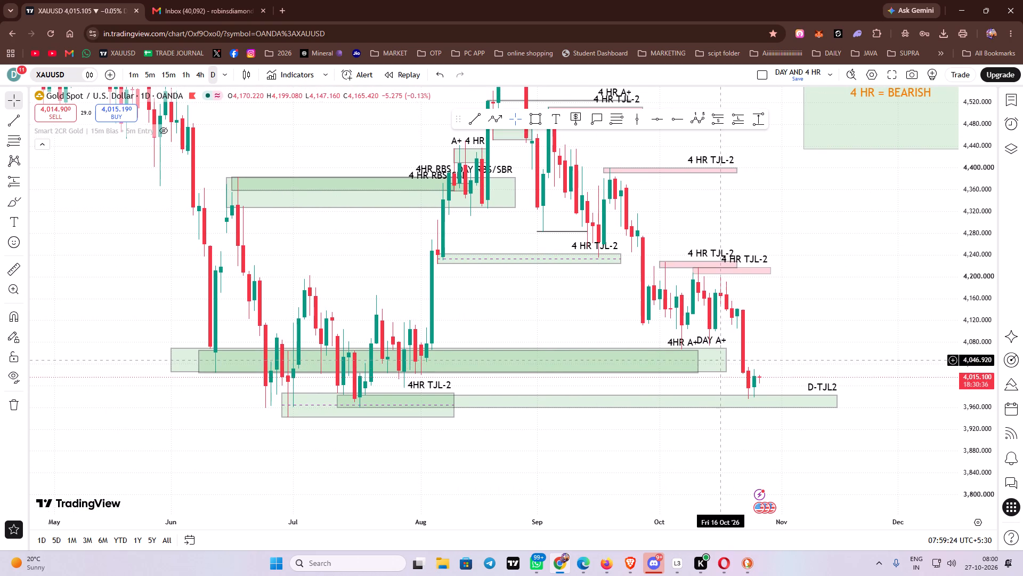
drag(529, 155, 518, 298)
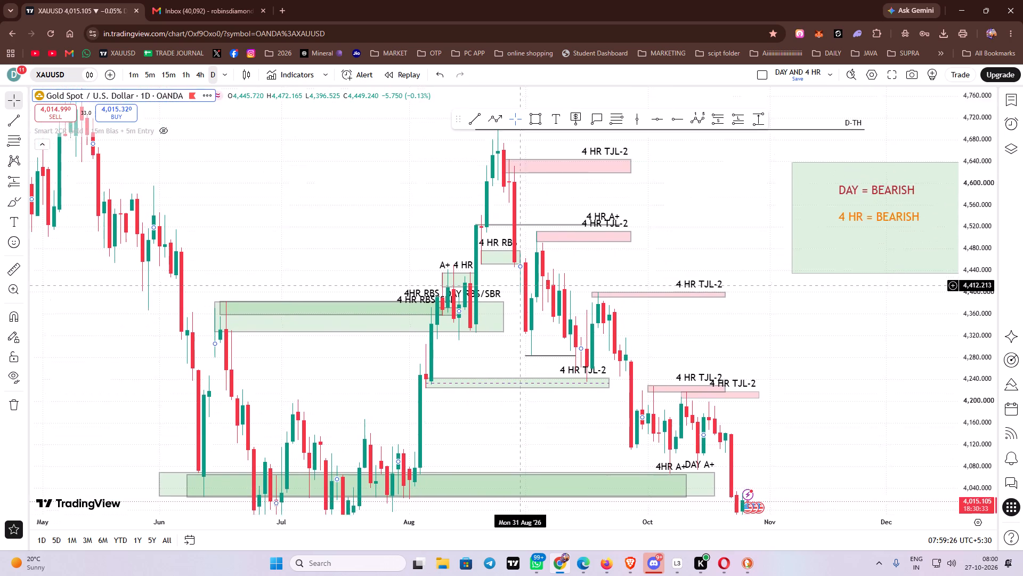
drag(518, 298, 492, 327)
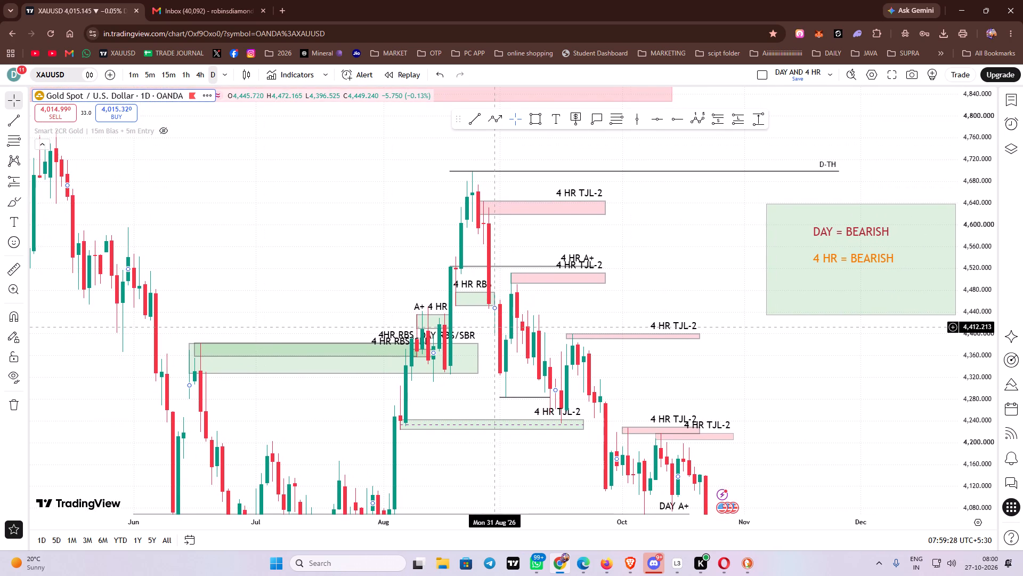
drag(492, 327, 482, 309)
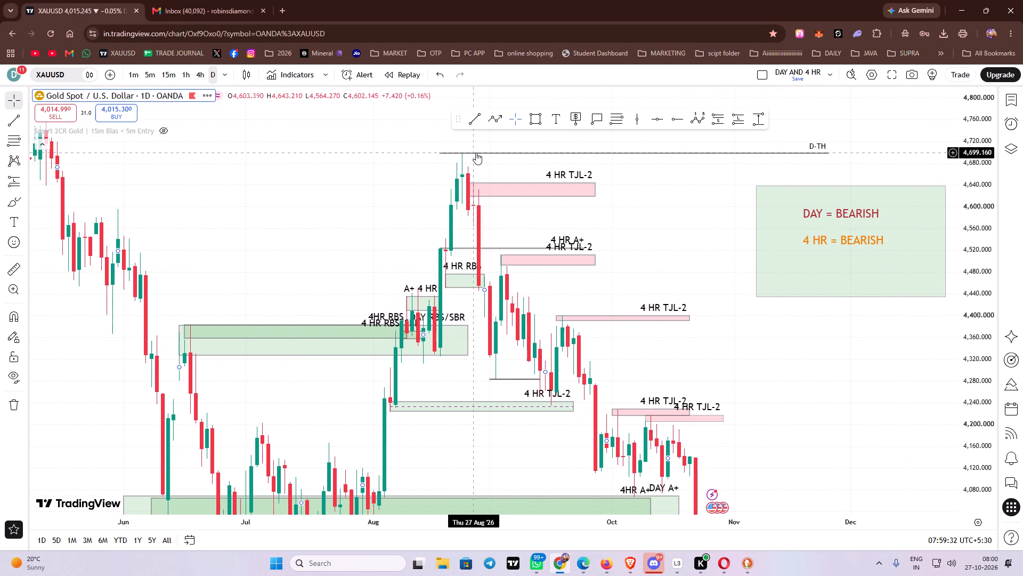
drag(653, 260, 639, 255)
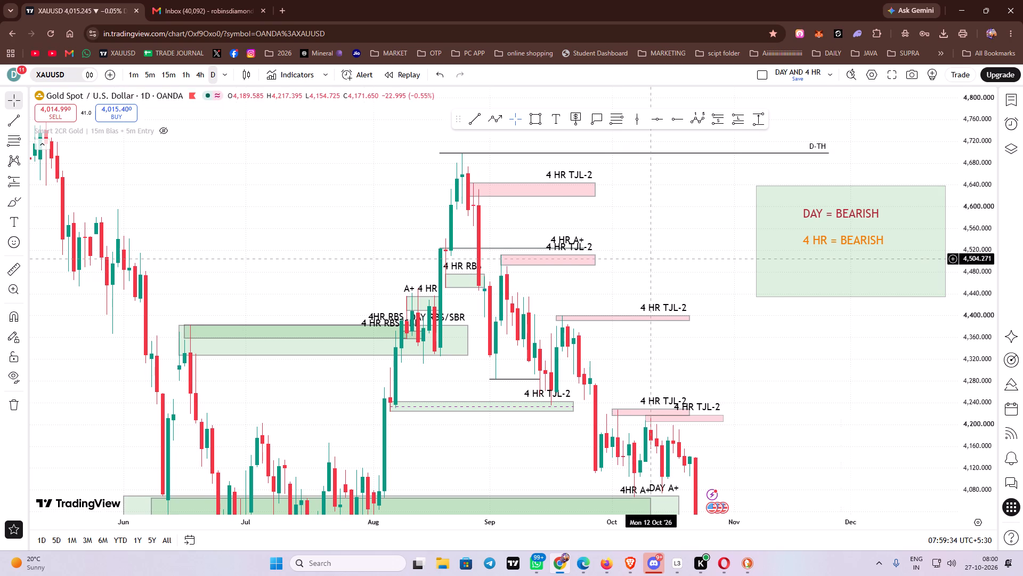
drag(639, 255, 608, 215)
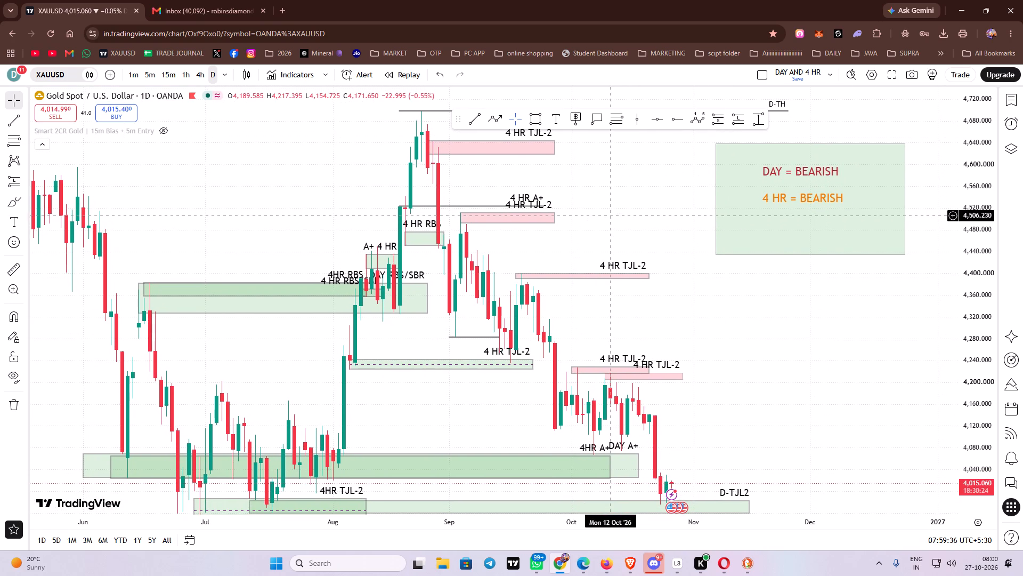
drag(608, 215, 604, 251)
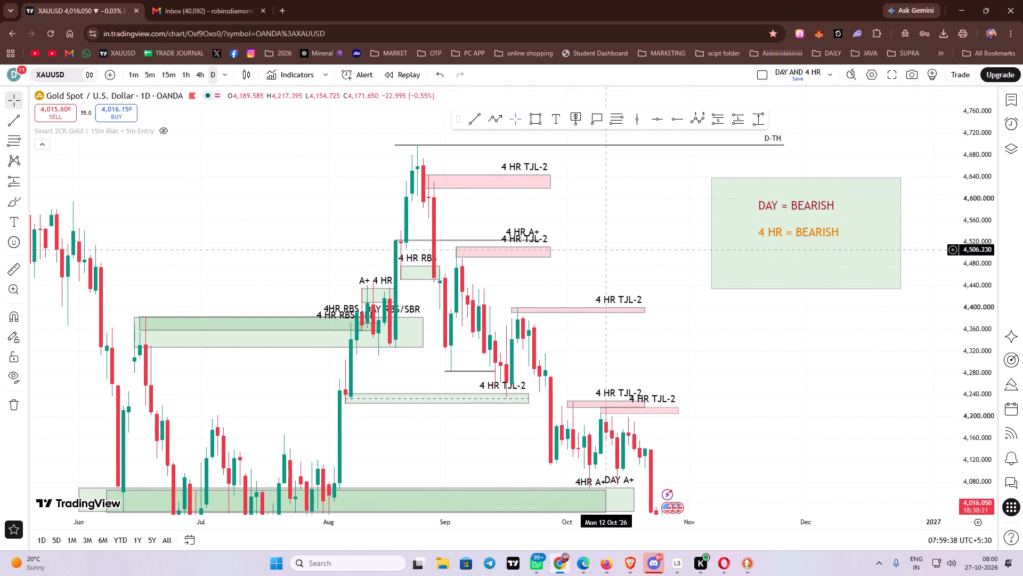
drag(604, 251, 603, 254)
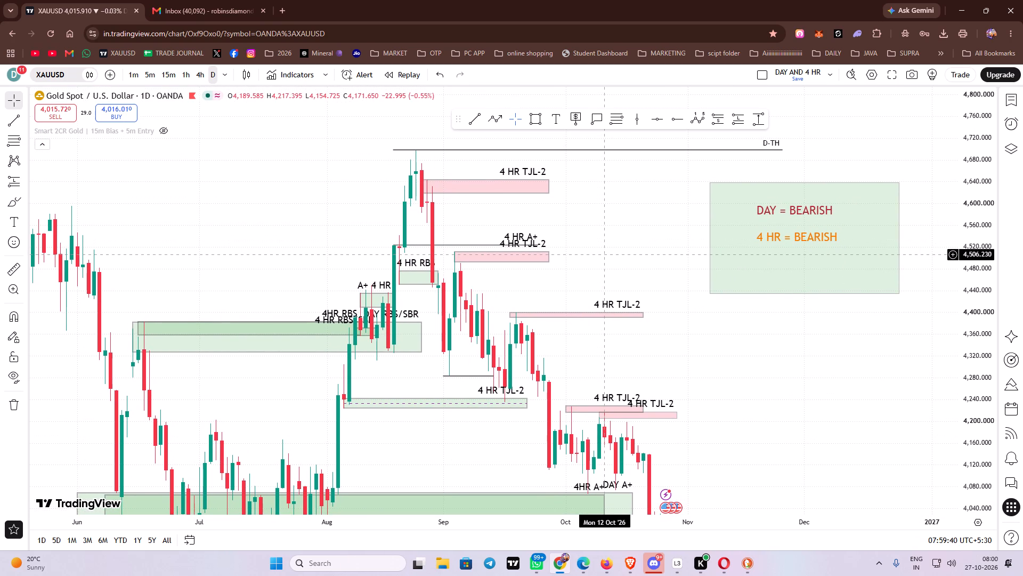
drag(603, 254, 603, 246)
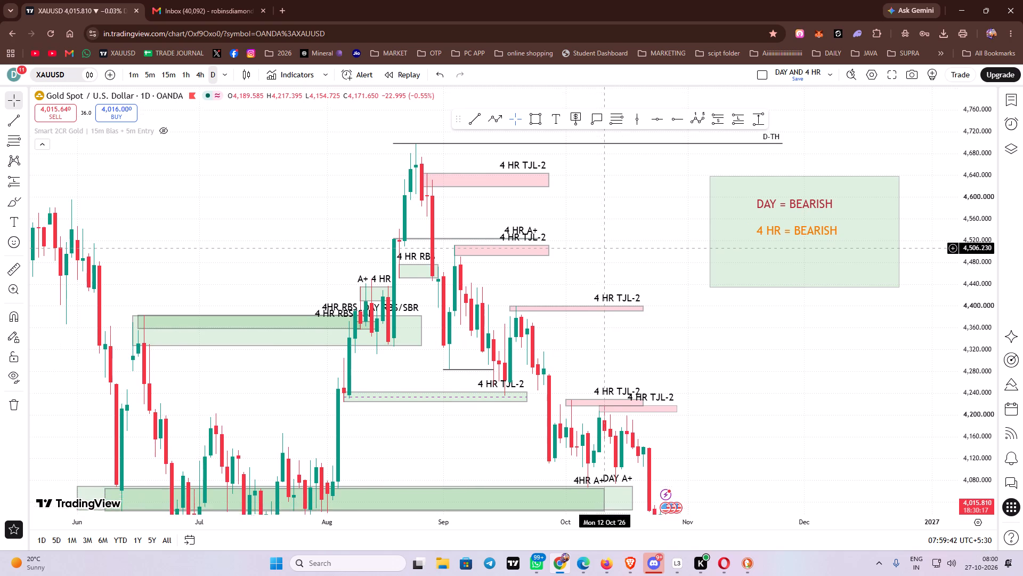
Unlock and delete the short horizontal line near 4,283 spanning September 1 to 14.
drag(603, 246, 523, 232)
drag(521, 170, 524, 191)
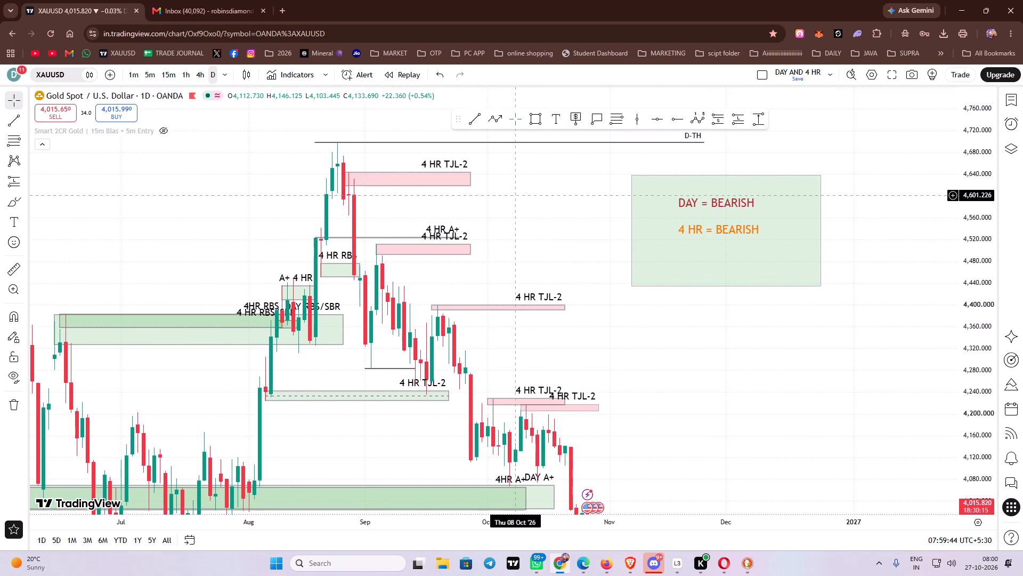
drag(510, 213, 513, 207)
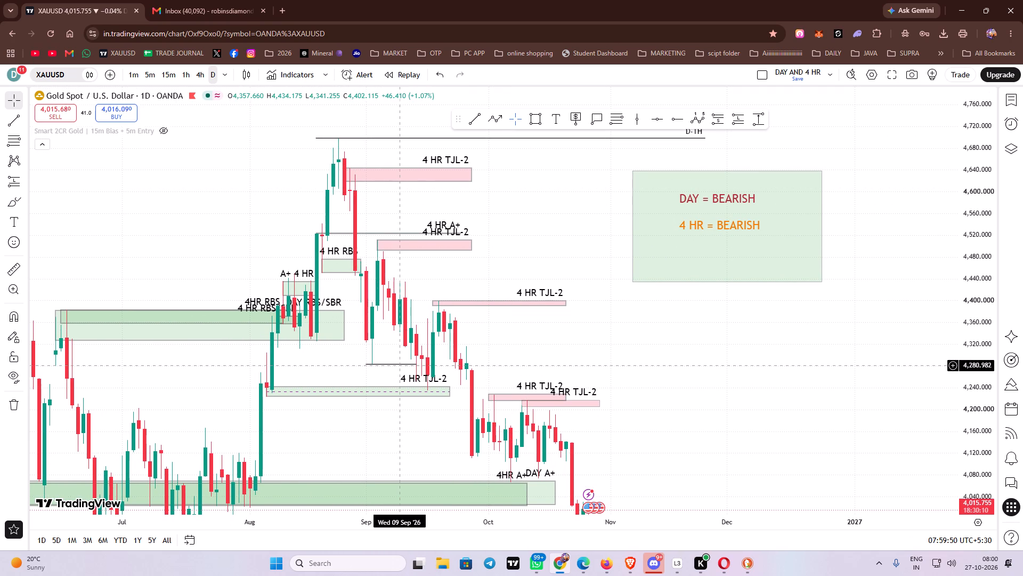
click(717, 156)
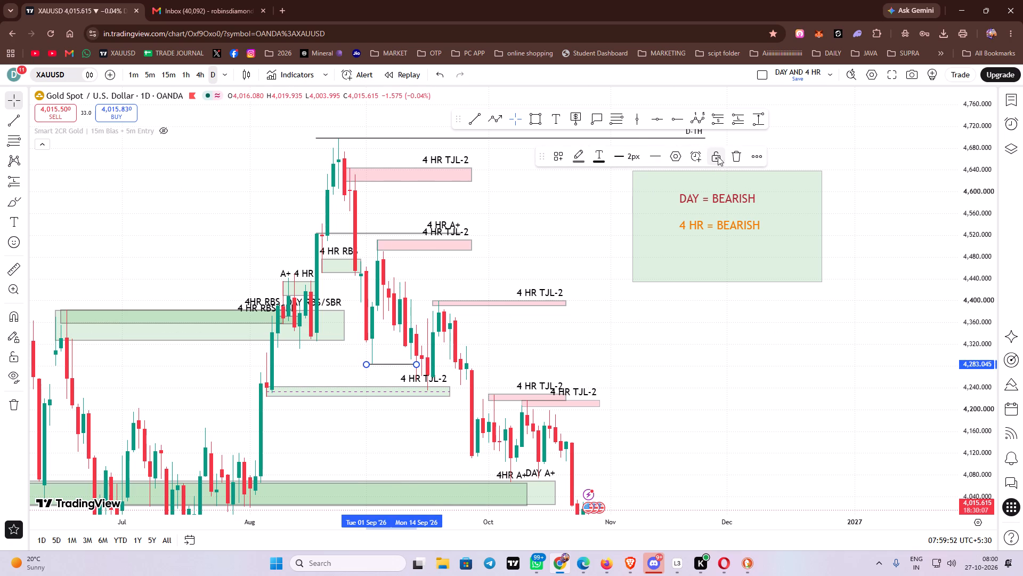
click(738, 161)
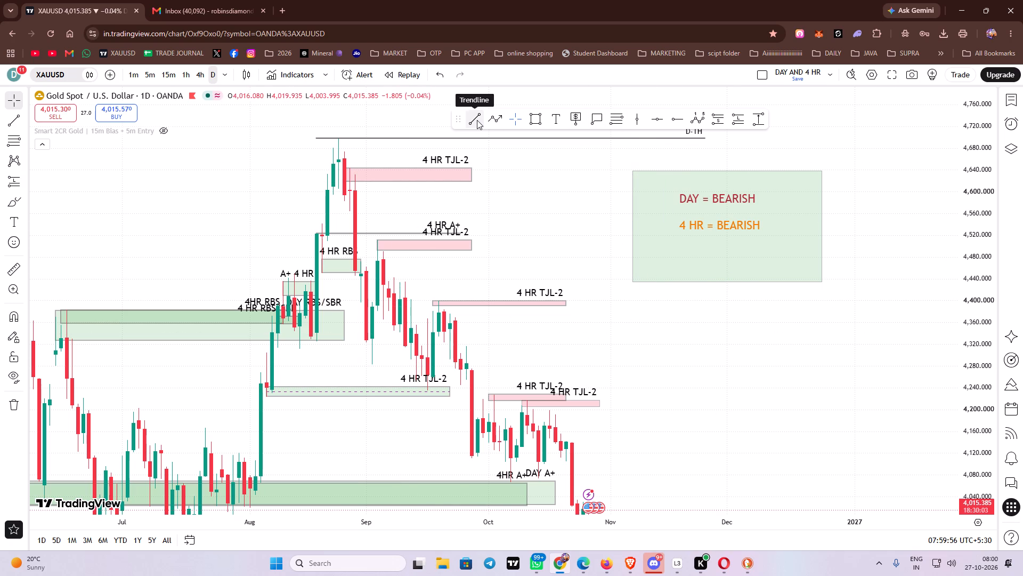
Draw a rectangle zone from September 2 to October 29, between about 4,469 and 4,512, over the 4 HR TJL-2 zone.
click(538, 123)
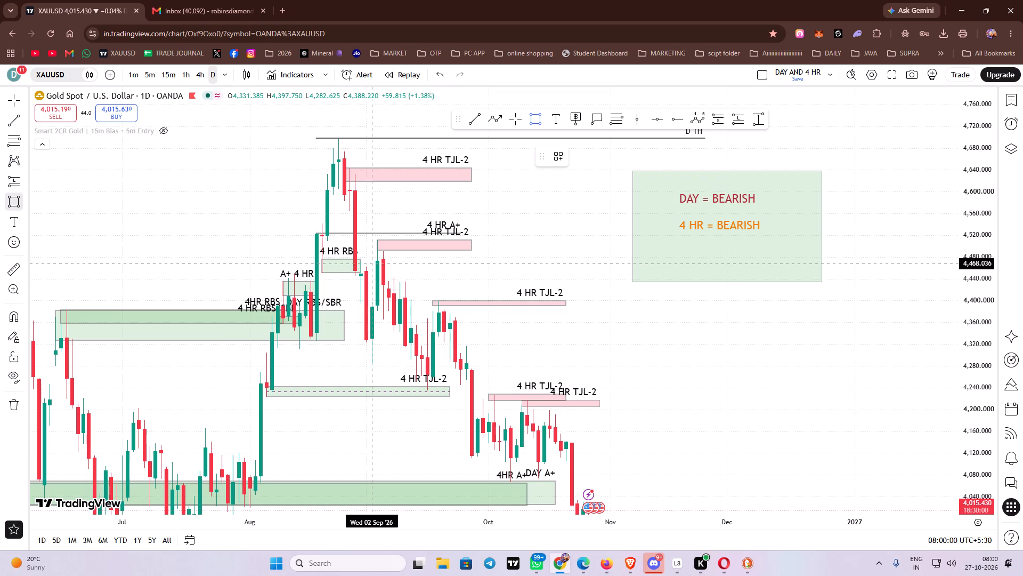
drag(374, 263, 637, 238)
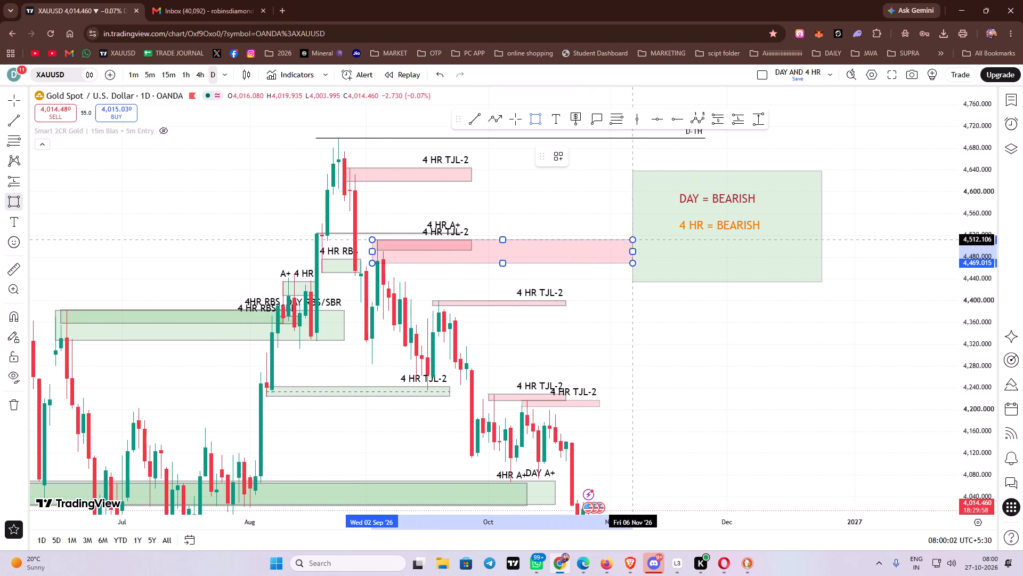
drag(637, 238, 602, 238)
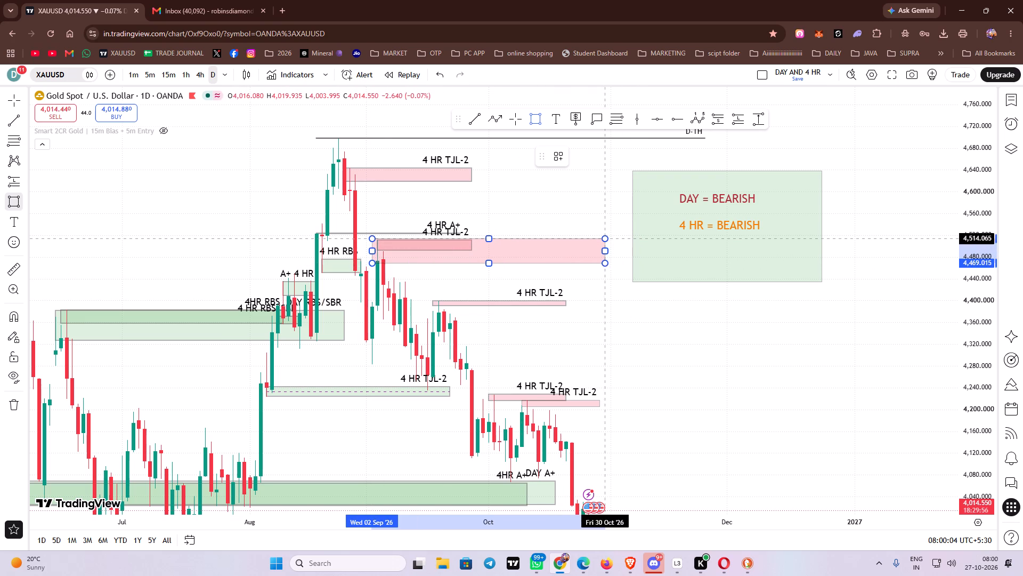
drag(602, 238, 595, 238)
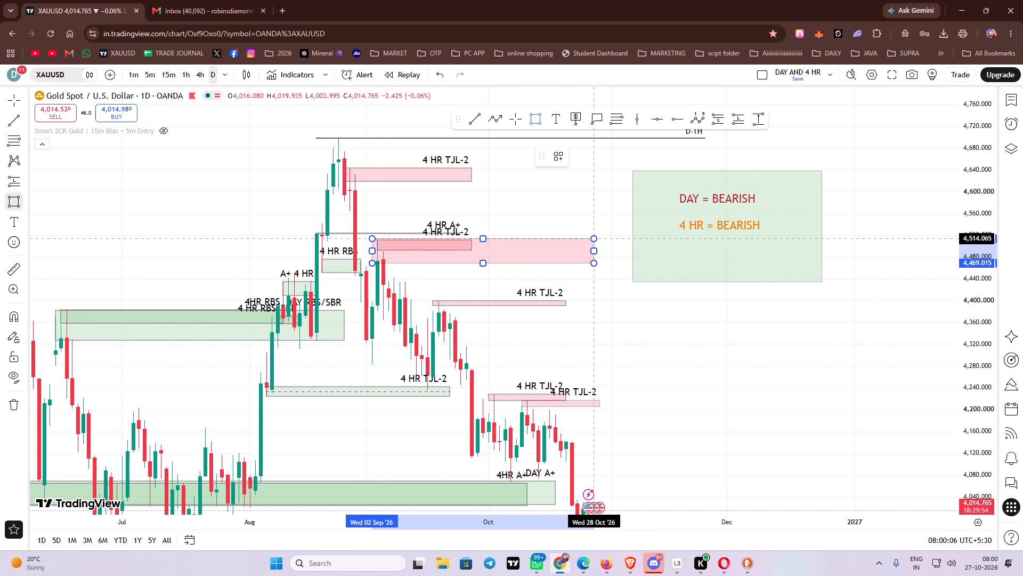
drag(595, 238, 597, 239)
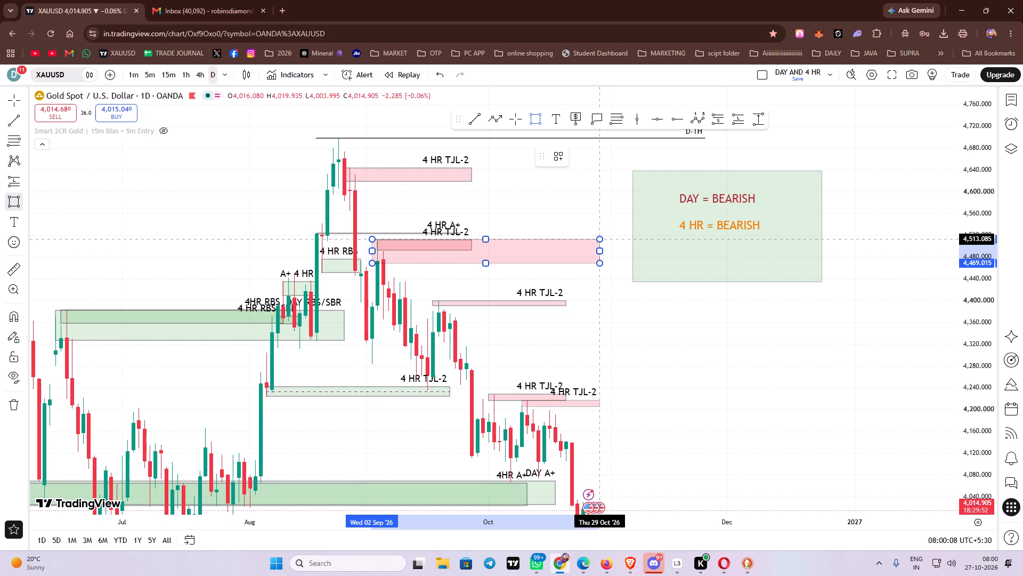
drag(597, 239, 597, 239)
click(597, 239)
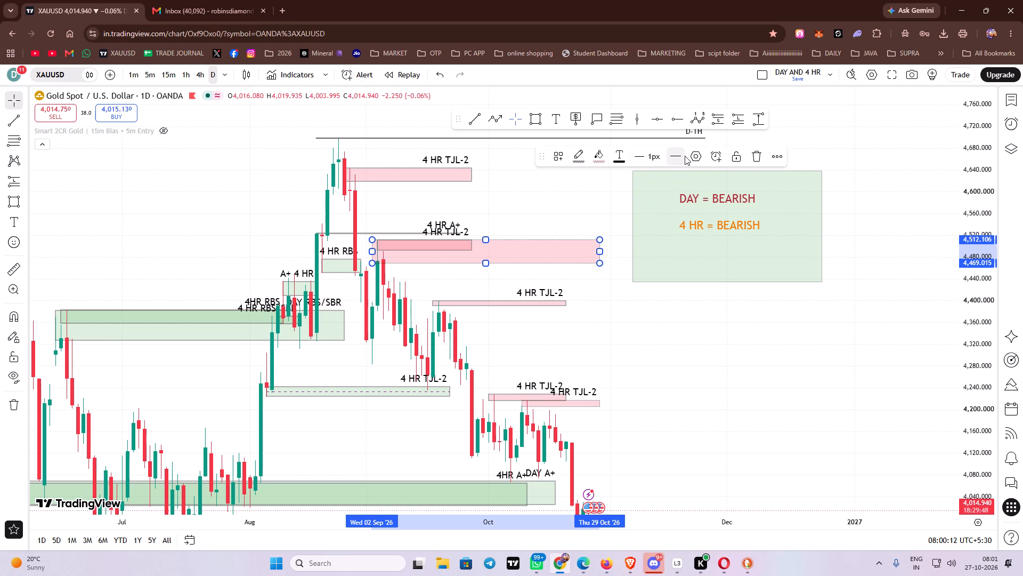
Label the unlabelled pink zone between about 4,469 and 4,512, starting September 2, as D-TJL-2.
click(692, 154)
key(d)
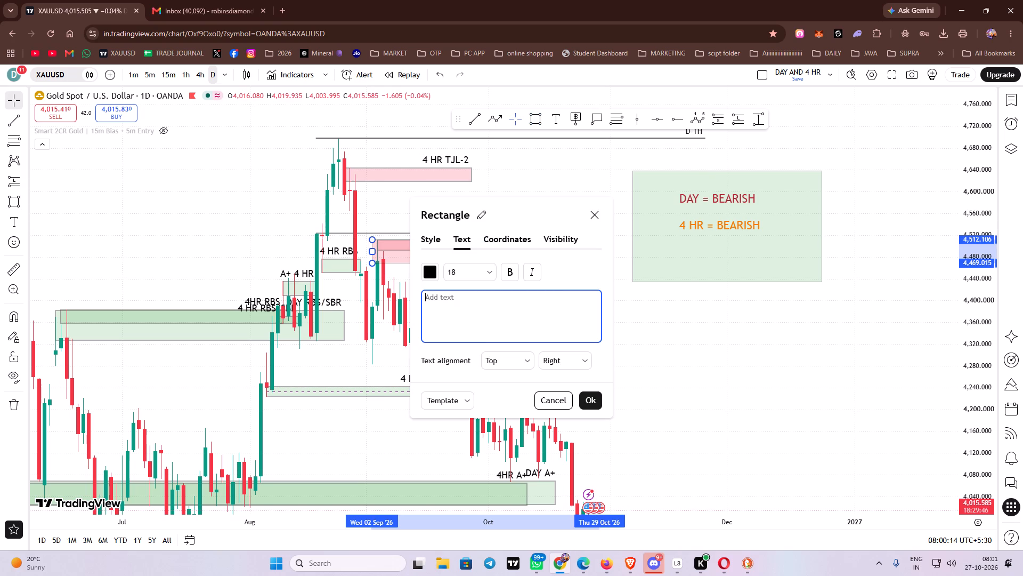
key(minus)
text(TJL-2)
key(space)
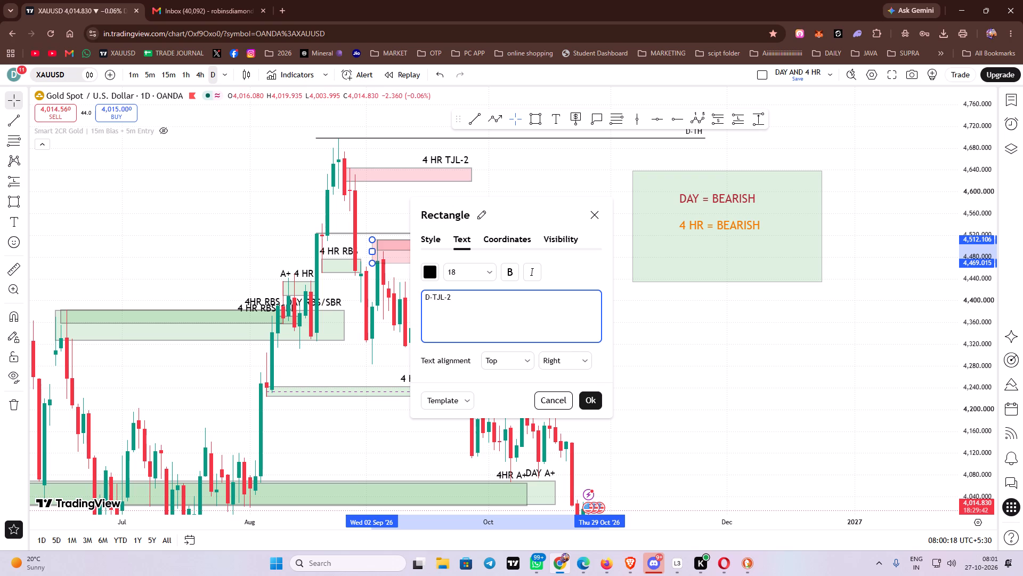
key(BackSpace)
click(586, 404)
click(651, 371)
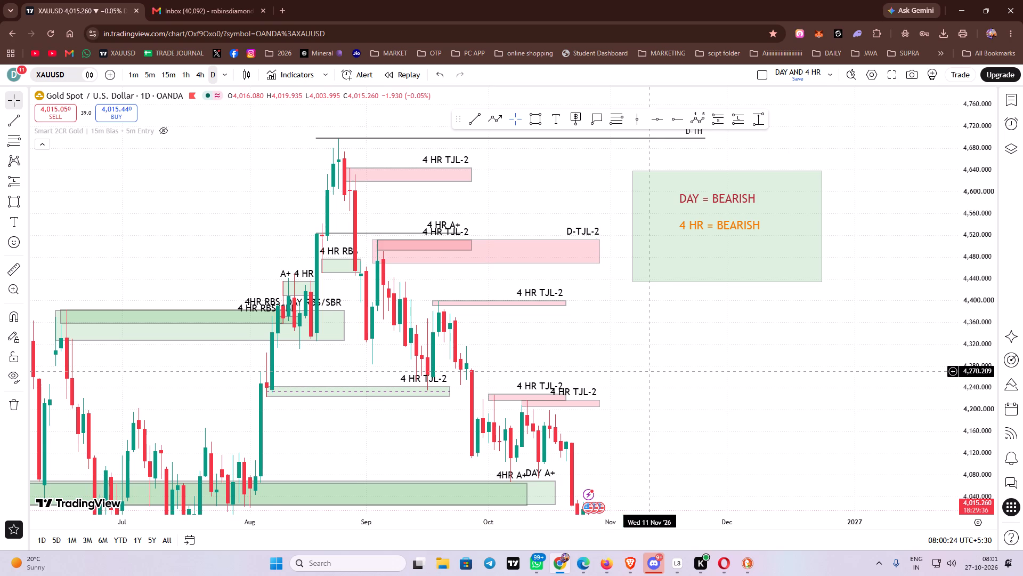
Draw a rectangle zone over the mid-September swing high from about 4,375 to 4,400, spanning September 17 to November 19.
drag(672, 384, 653, 348)
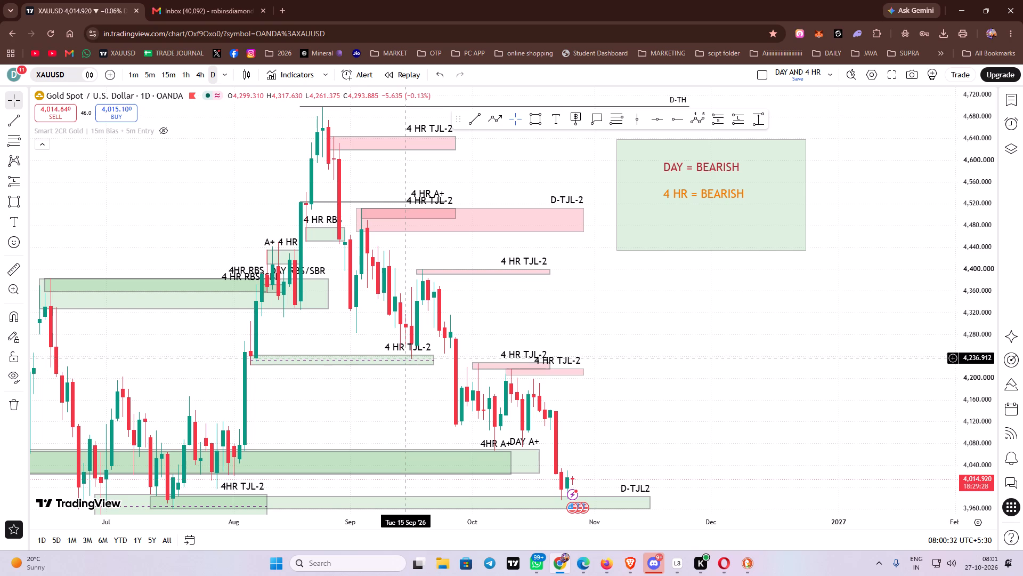
drag(582, 314, 541, 326)
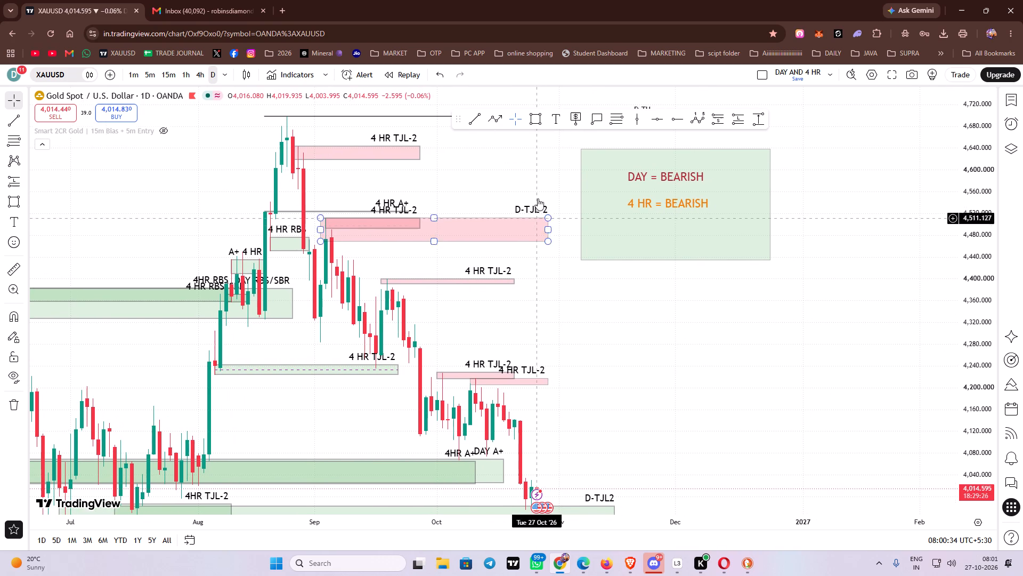
click(538, 108)
click(538, 117)
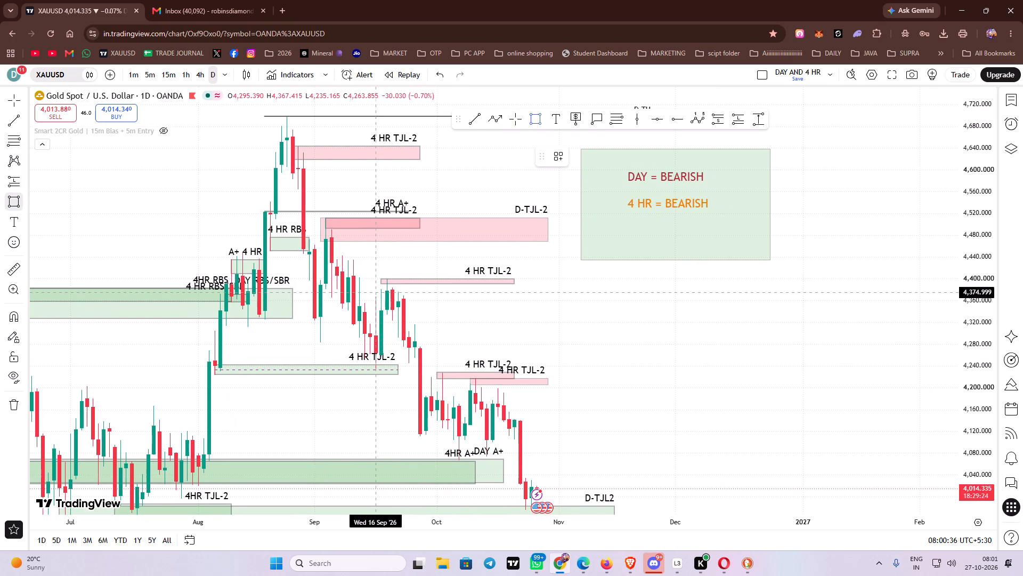
drag(380, 292, 631, 279)
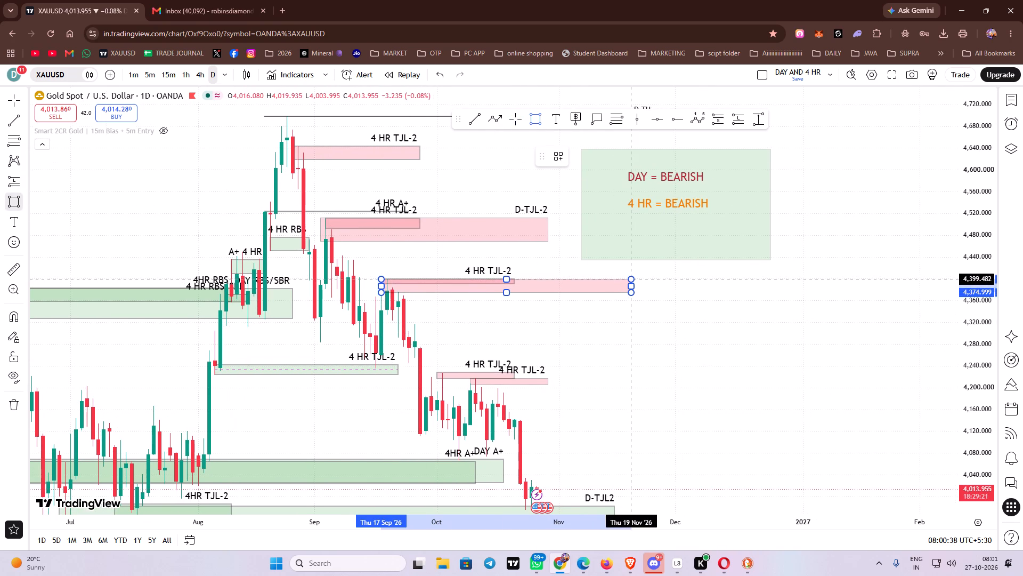
drag(631, 279, 633, 278)
click(633, 278)
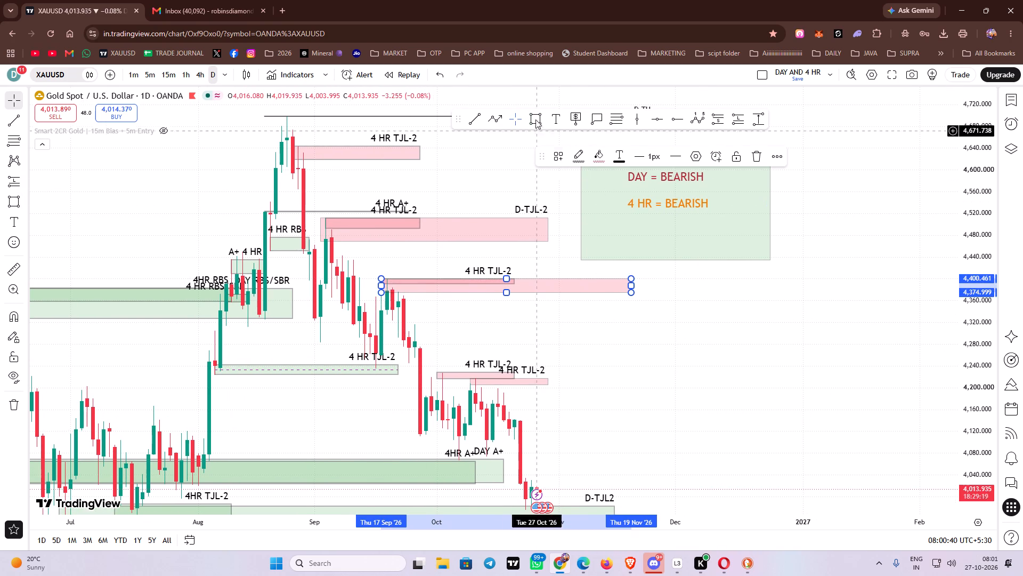
Label the new zone at the mid-September swing high as DAY-TJL-2.
click(695, 151)
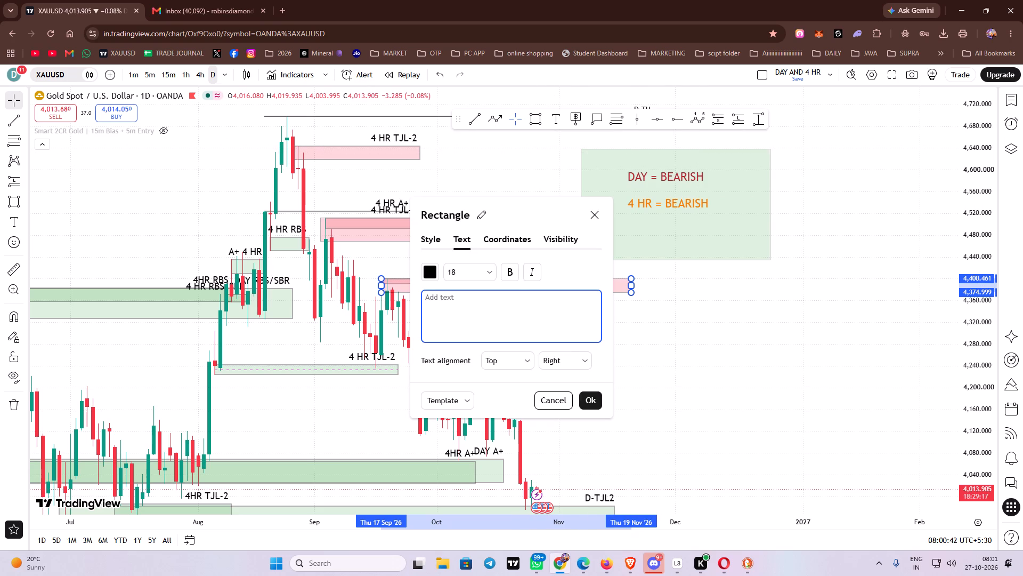
text(DAY-TJL)
text(-2)
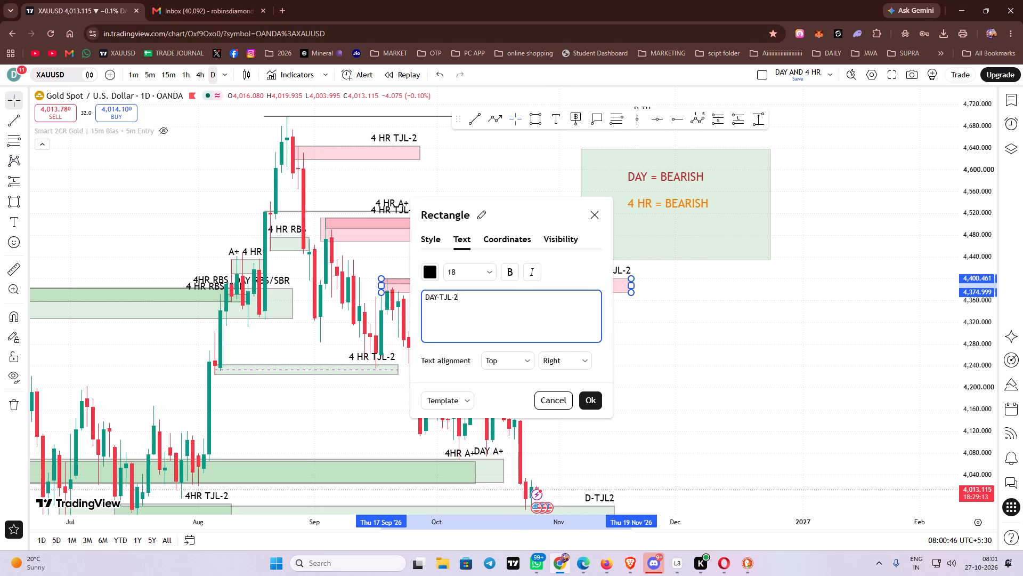
click(591, 398)
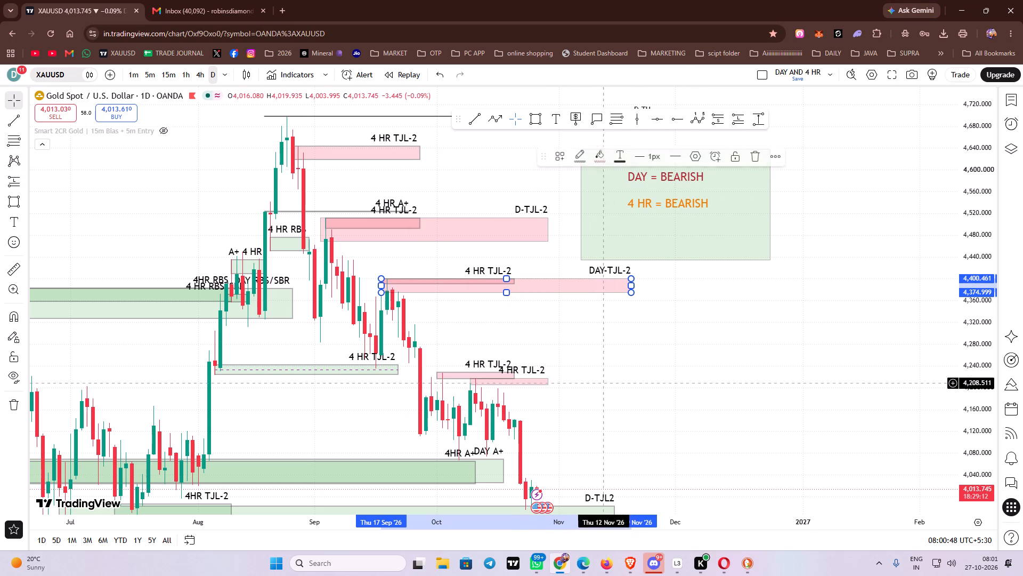
click(693, 347)
Examine the recent daily candles against the DAY A+, D-TJL2 and October 4 HR TJL-2 zones.
drag(679, 370, 631, 274)
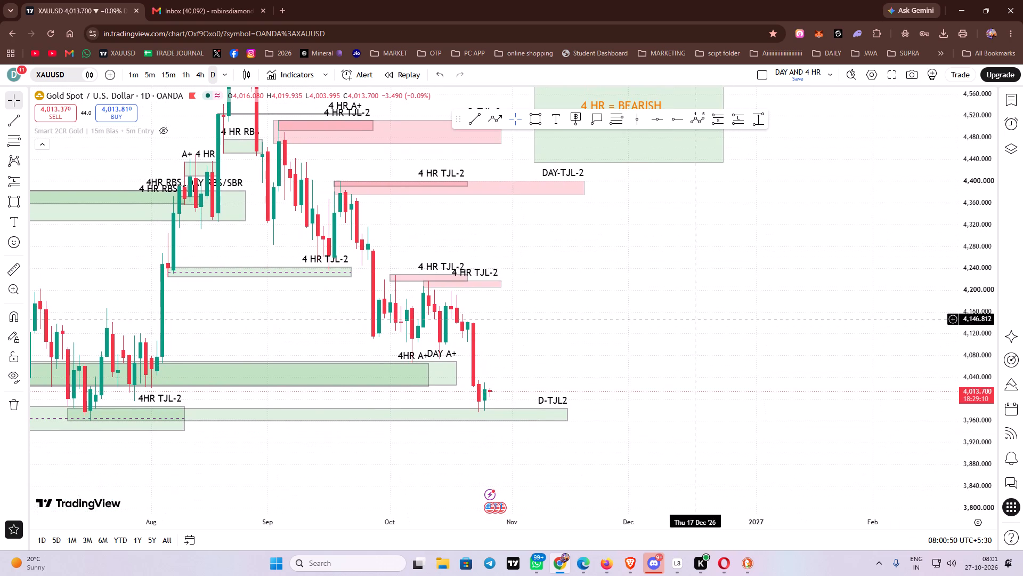
drag(699, 324, 677, 333)
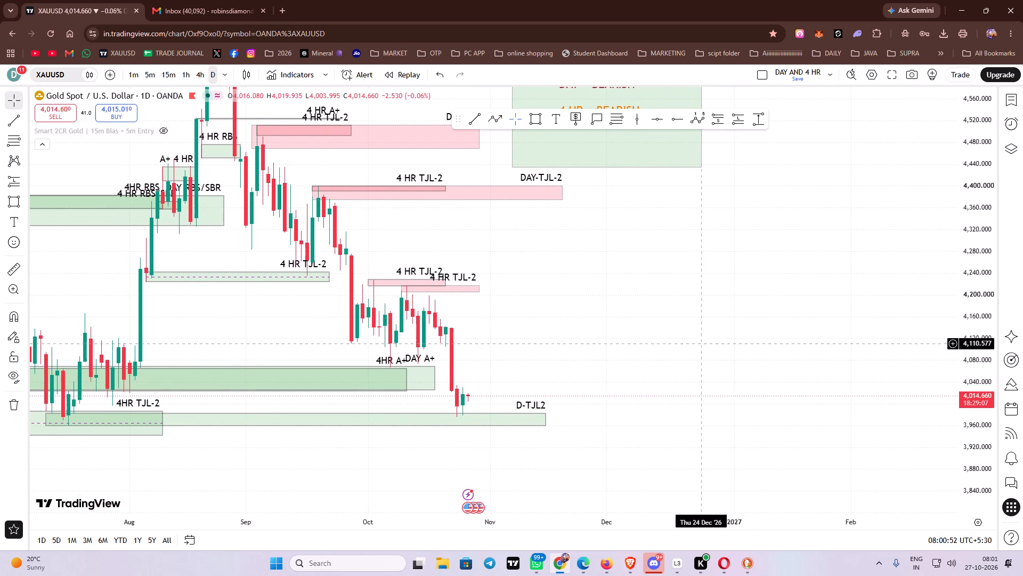
drag(984, 419, 977, 310)
scroll(679, 392, up, 2)
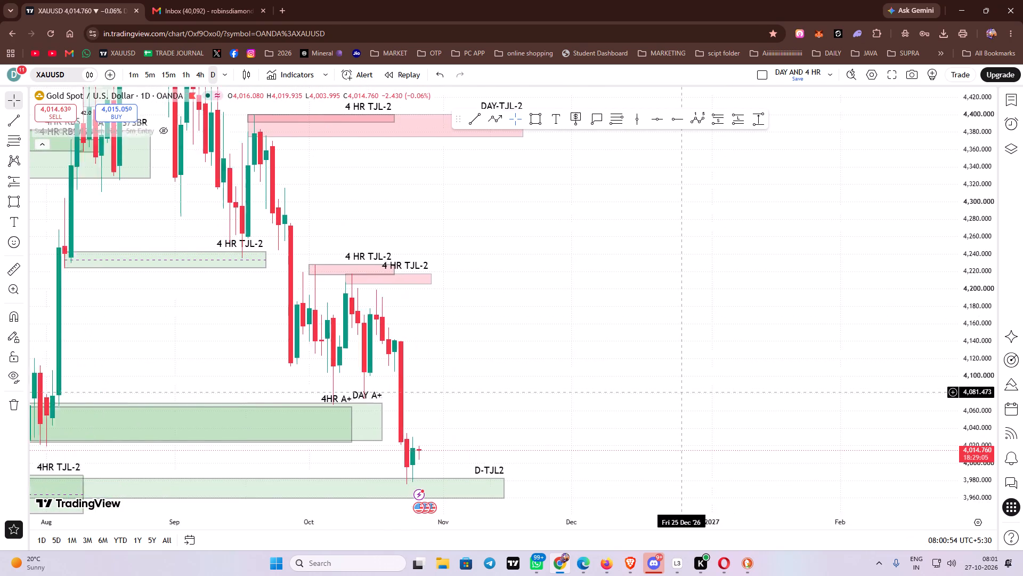
scroll(679, 392, up, 1)
drag(678, 389, 735, 353)
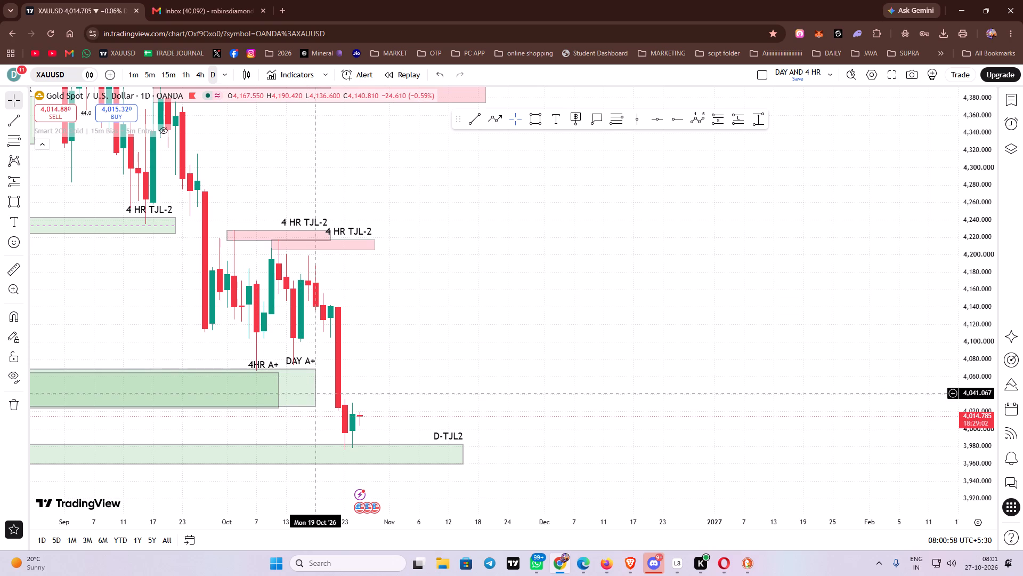
drag(479, 385, 579, 390)
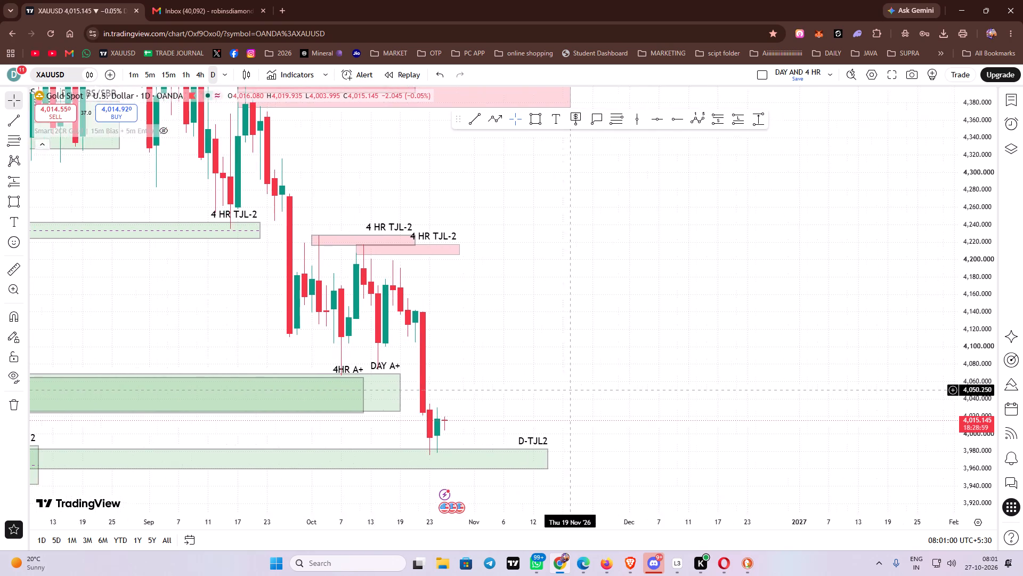
drag(579, 390, 910, 347)
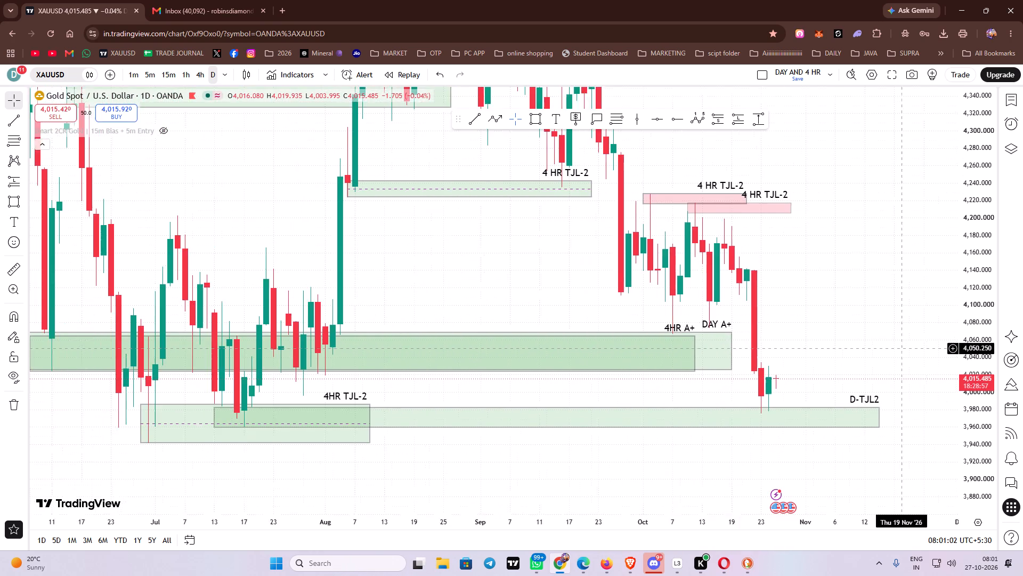
drag(910, 347, 916, 341)
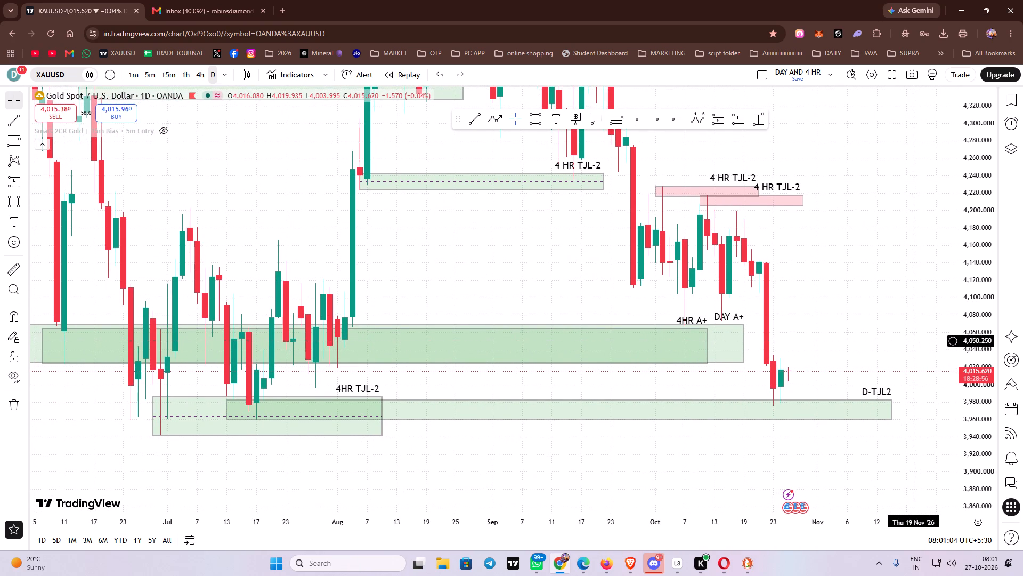
drag(919, 282, 772, 329)
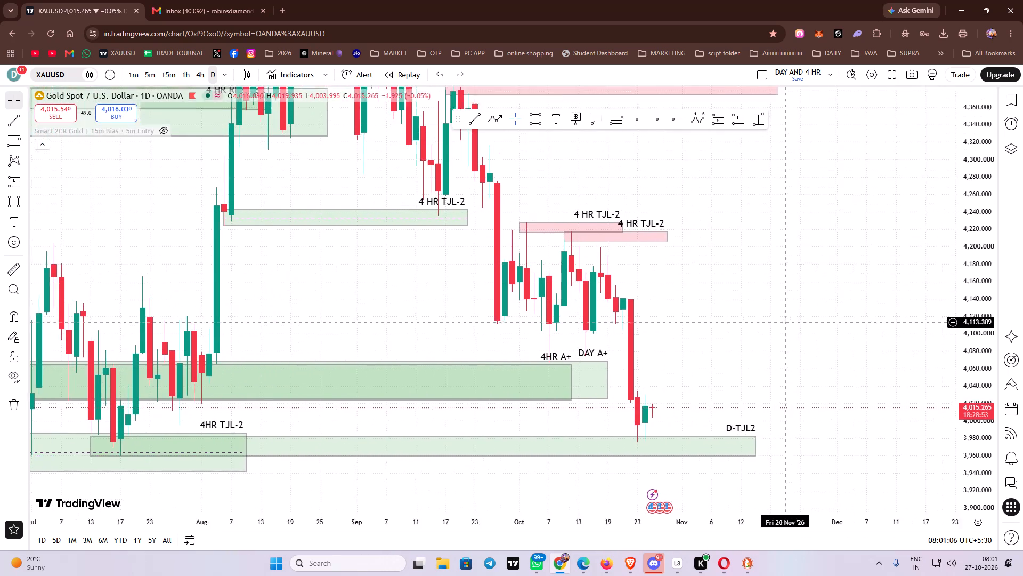
drag(772, 329, 751, 305)
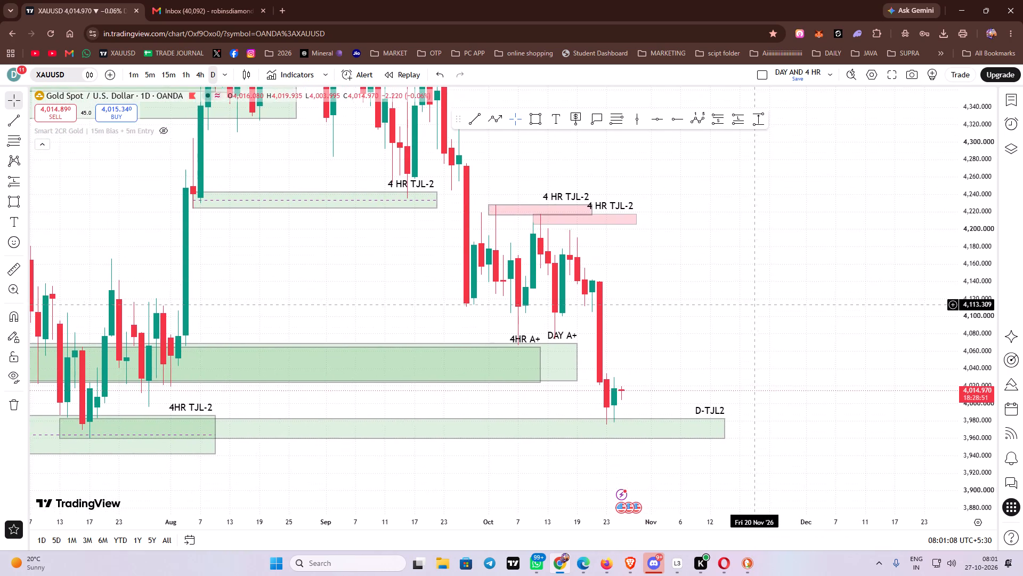
Examine the daily candles from August to October against the D-TJL2, DAY A+ and DAY-TJL-2 zones.
drag(751, 305, 891, 273)
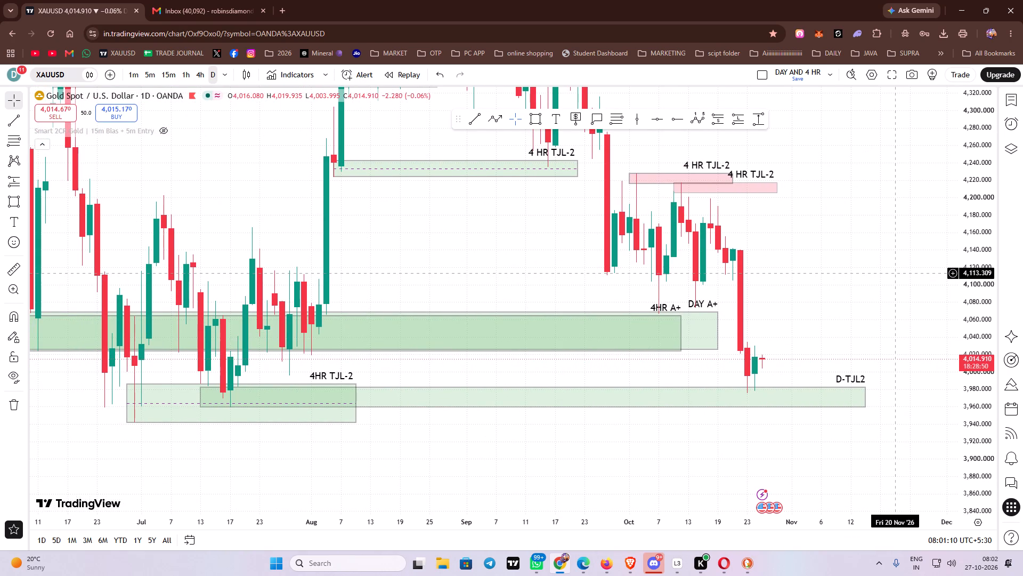
drag(891, 273, 855, 282)
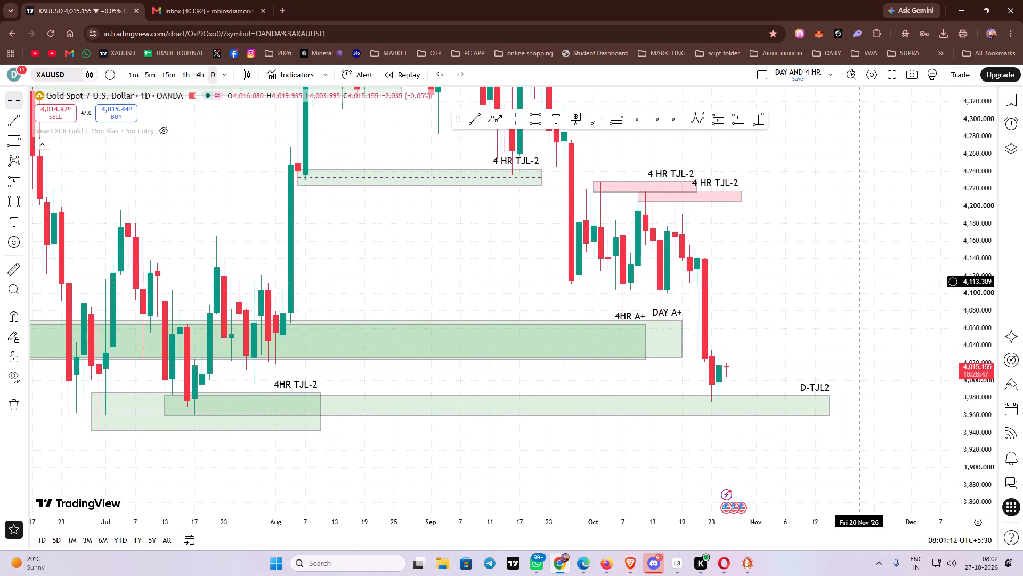
drag(855, 282, 814, 296)
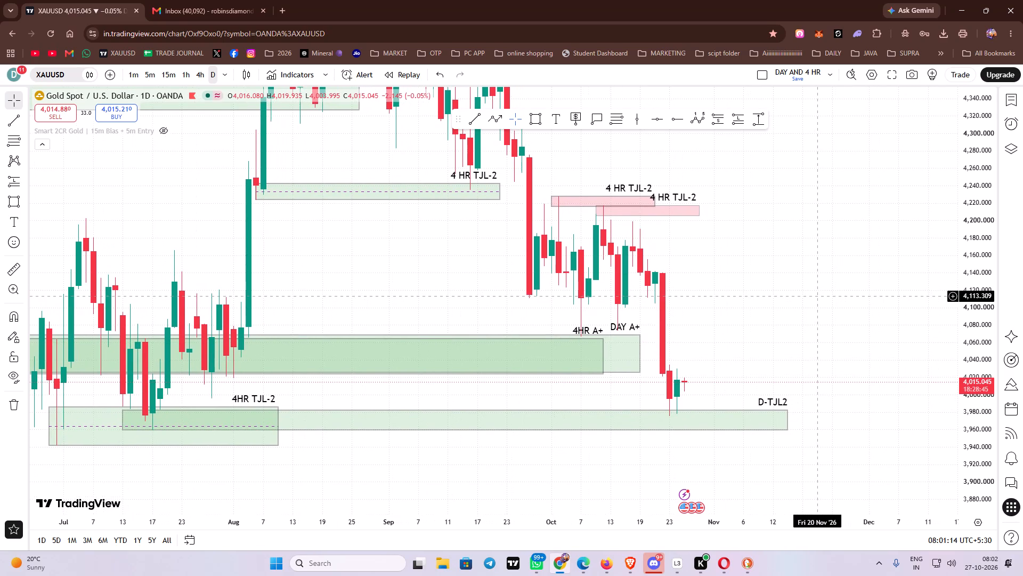
drag(814, 296, 845, 291)
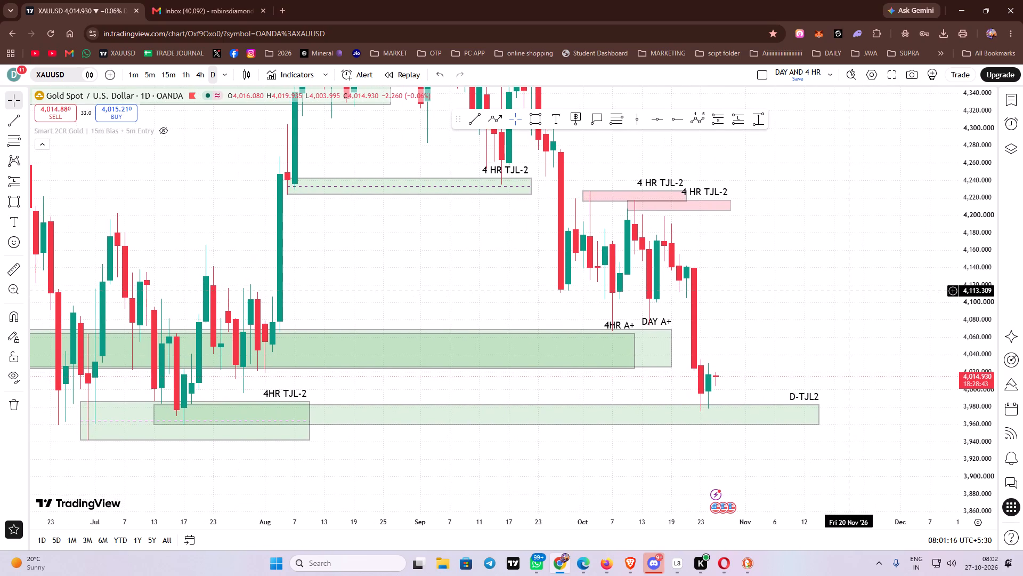
drag(845, 291, 817, 303)
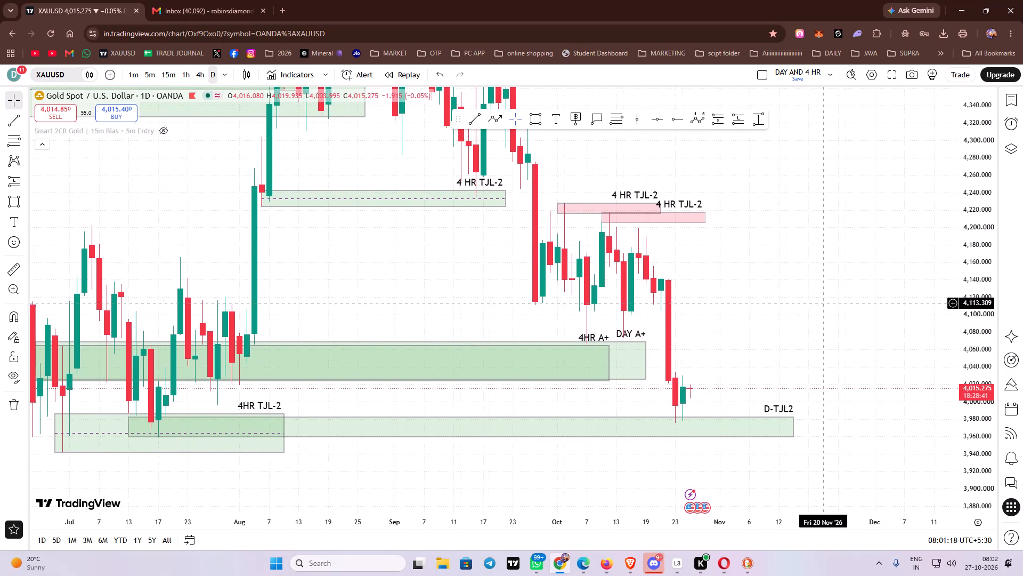
drag(817, 303, 799, 369)
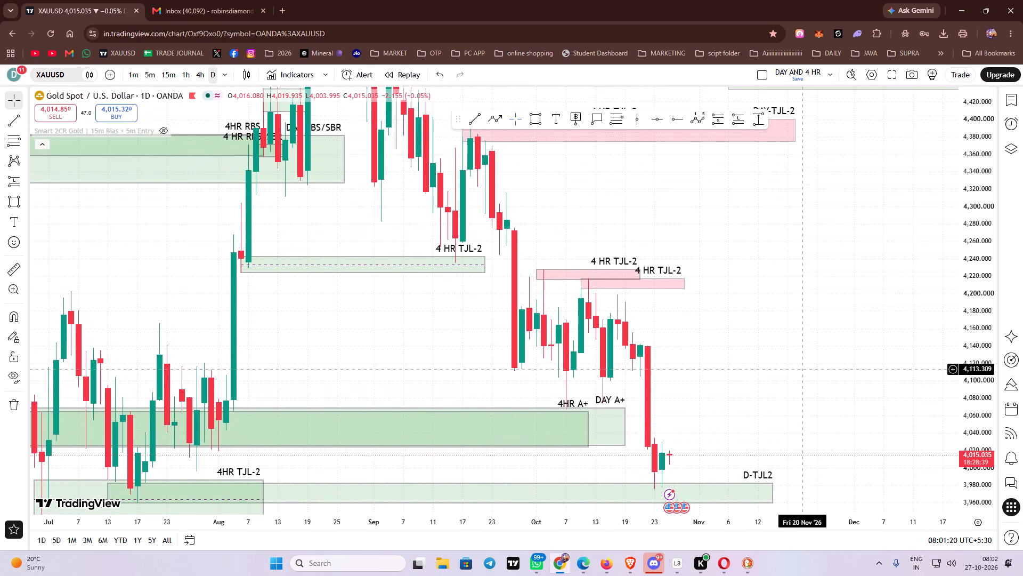
drag(799, 369, 760, 360)
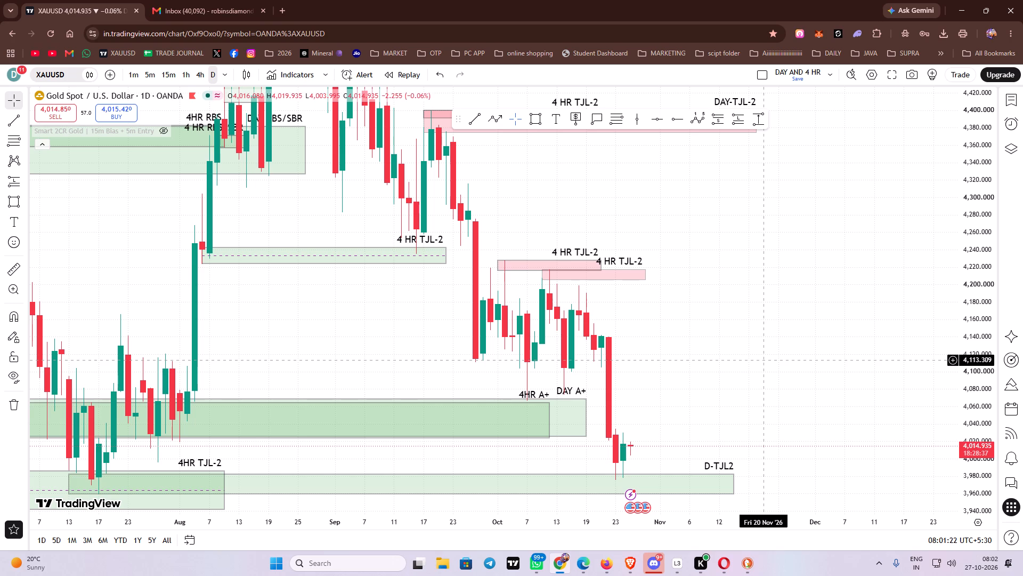
drag(760, 360, 726, 407)
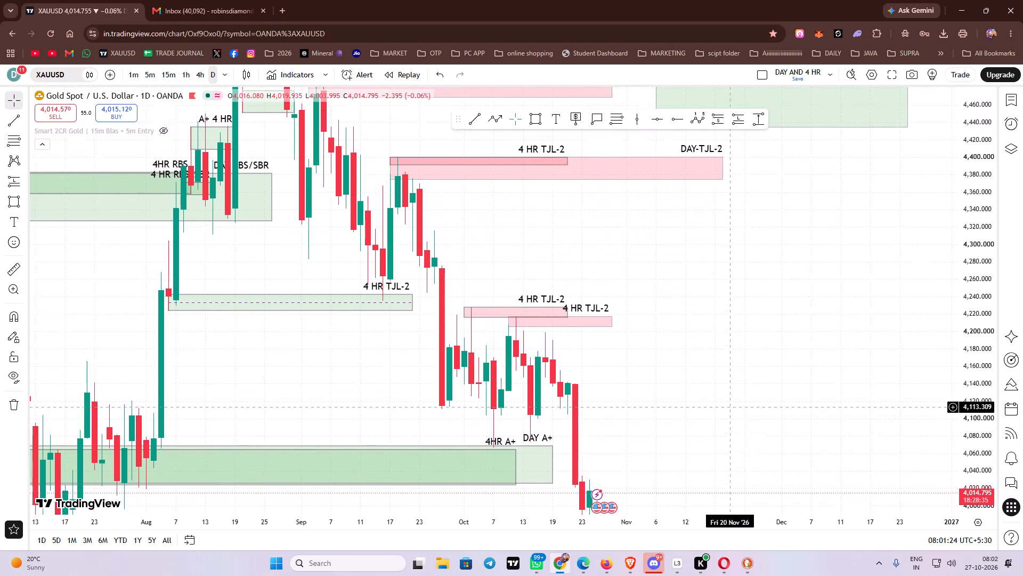
drag(726, 407, 644, 509)
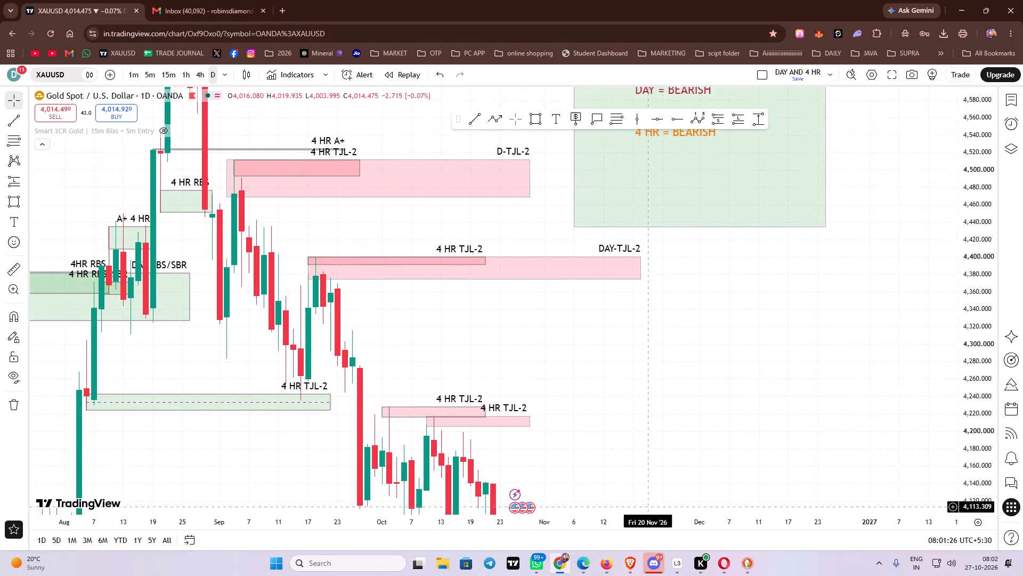
drag(644, 509, 657, 457)
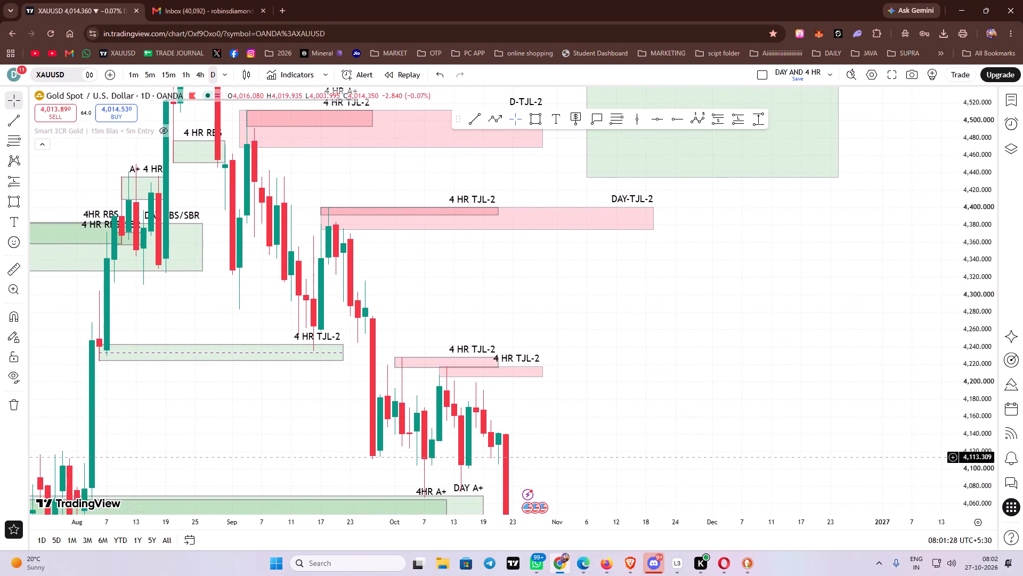
drag(657, 457, 672, 323)
Measure the price range from about 4,069 at the October 6 candle up to the October swing high near 4,217, and remove the measurement.
click(753, 118)
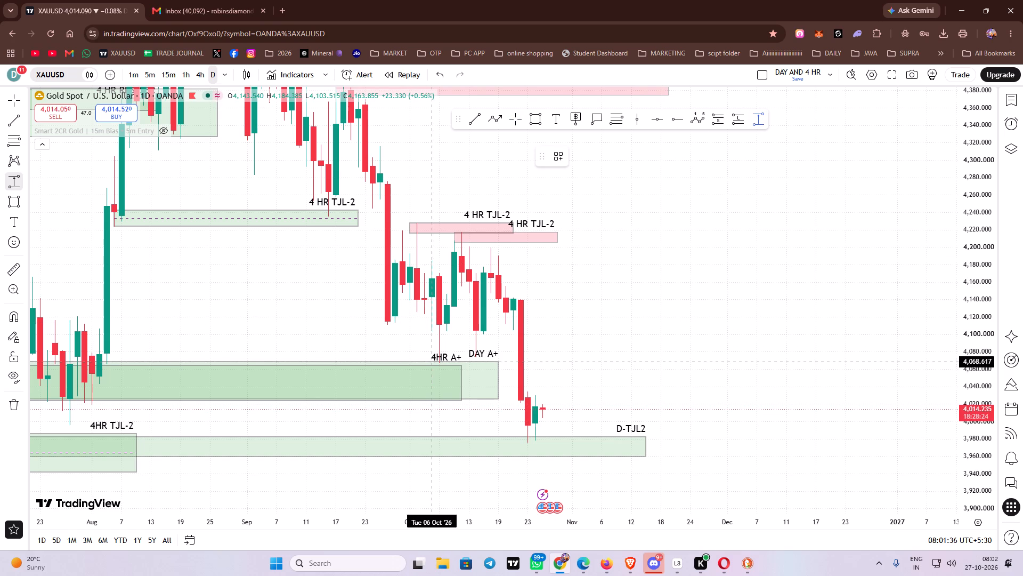
drag(432, 361, 567, 232)
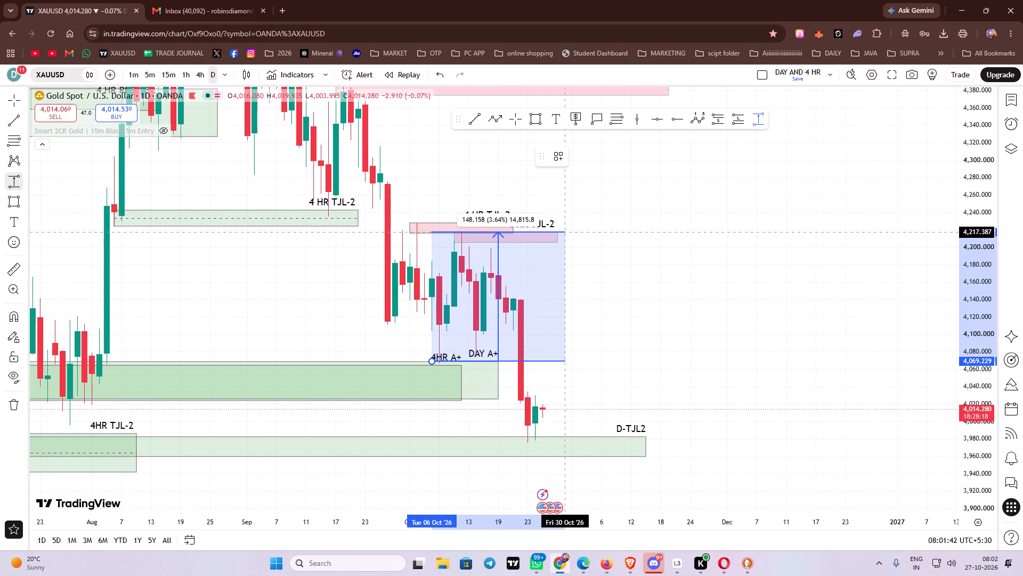
drag(567, 232, 592, 287)
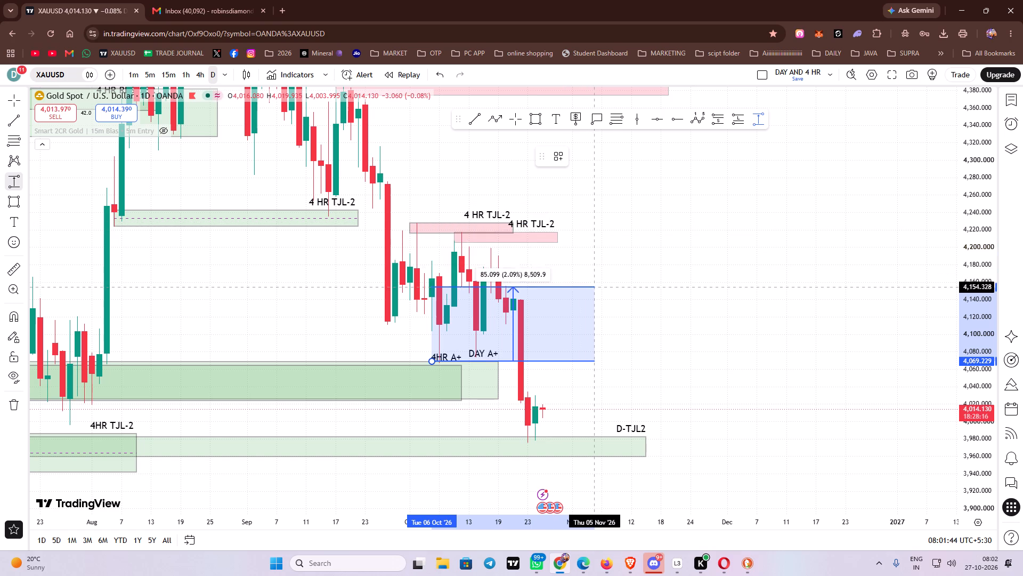
drag(592, 287, 625, 231)
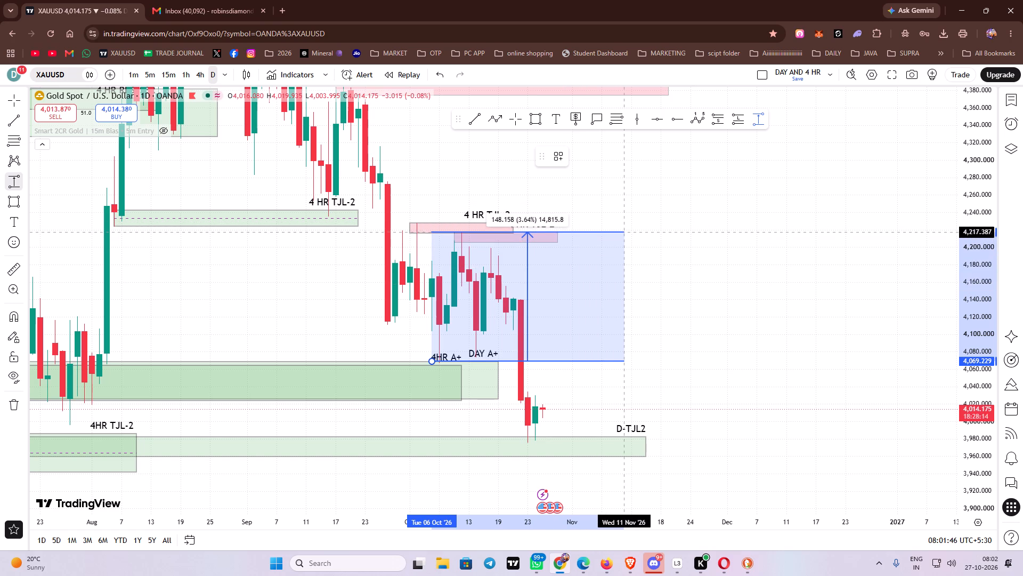
drag(625, 231, 627, 232)
click(627, 232)
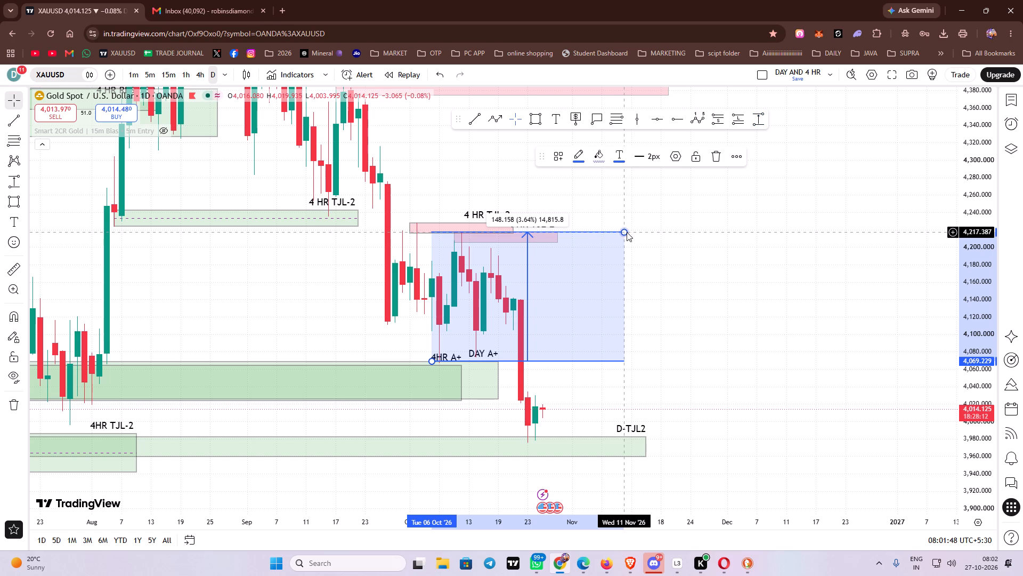
click(711, 157)
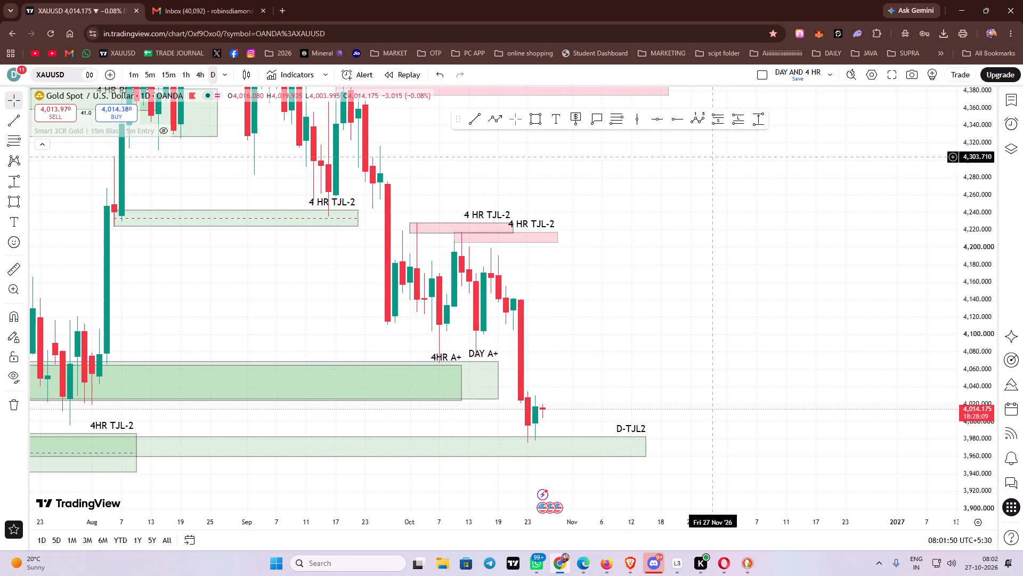
Examine the October swing highs and the following drop between the DAY-TJL-2 and D-TJL2 zones.
drag(720, 225, 685, 232)
drag(675, 277, 610, 287)
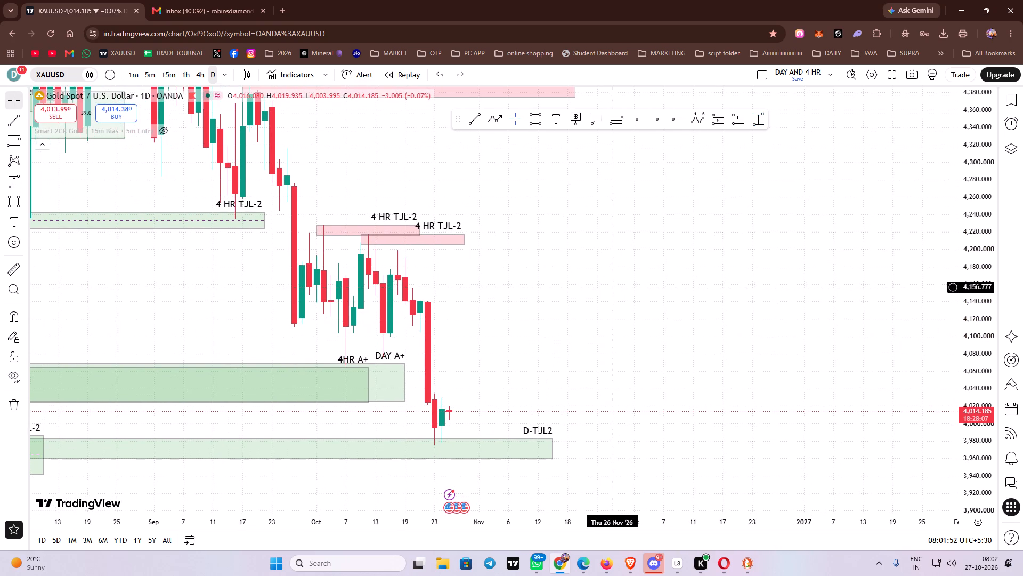
drag(610, 287, 608, 274)
drag(524, 351, 529, 343)
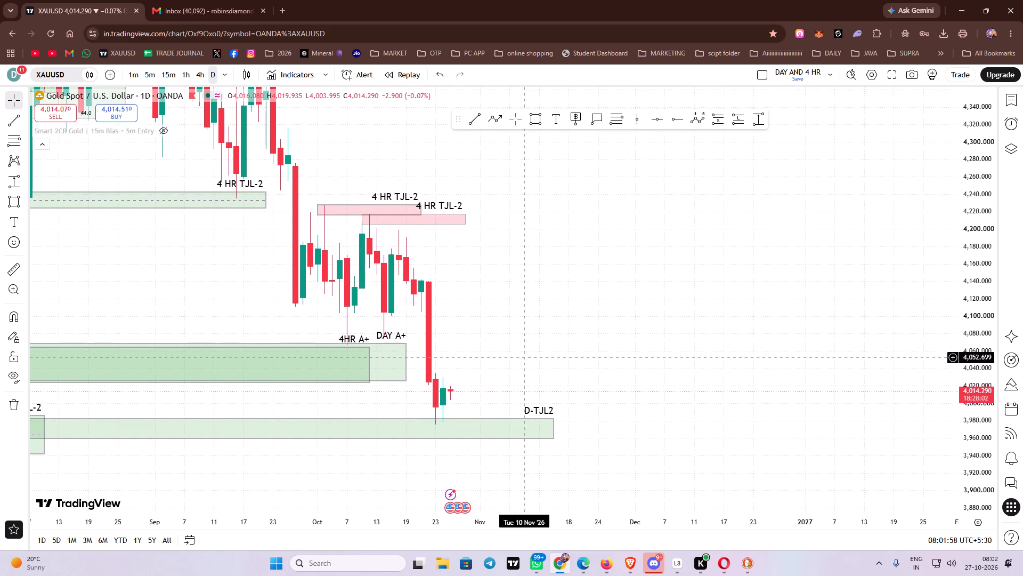
drag(545, 323, 535, 458)
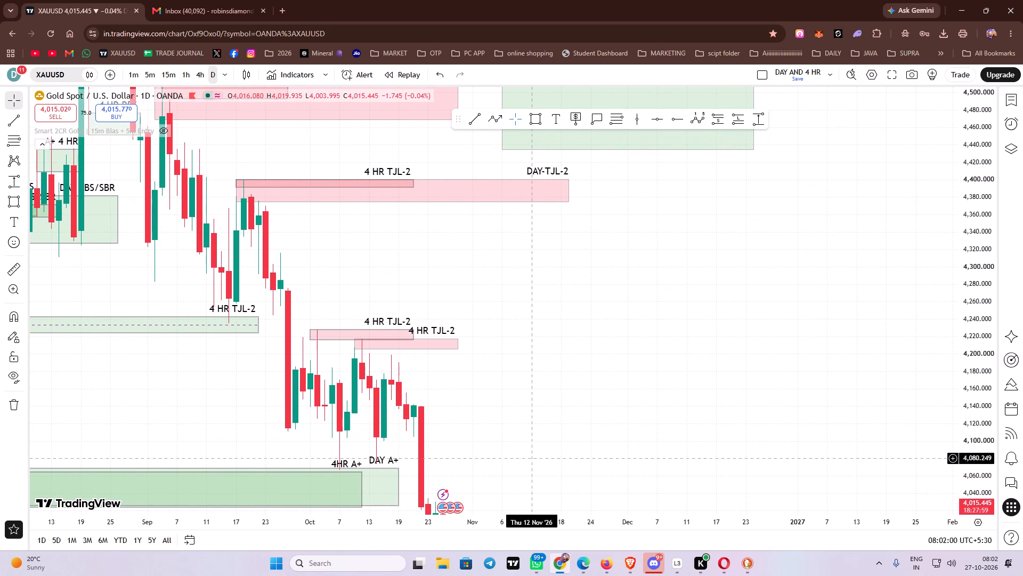
drag(535, 458, 539, 451)
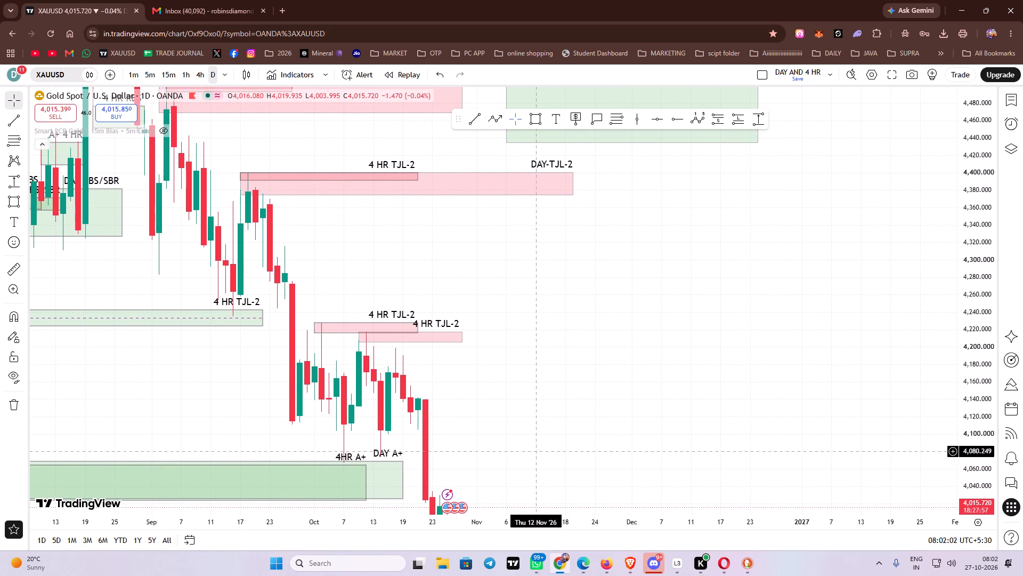
drag(539, 451, 540, 428)
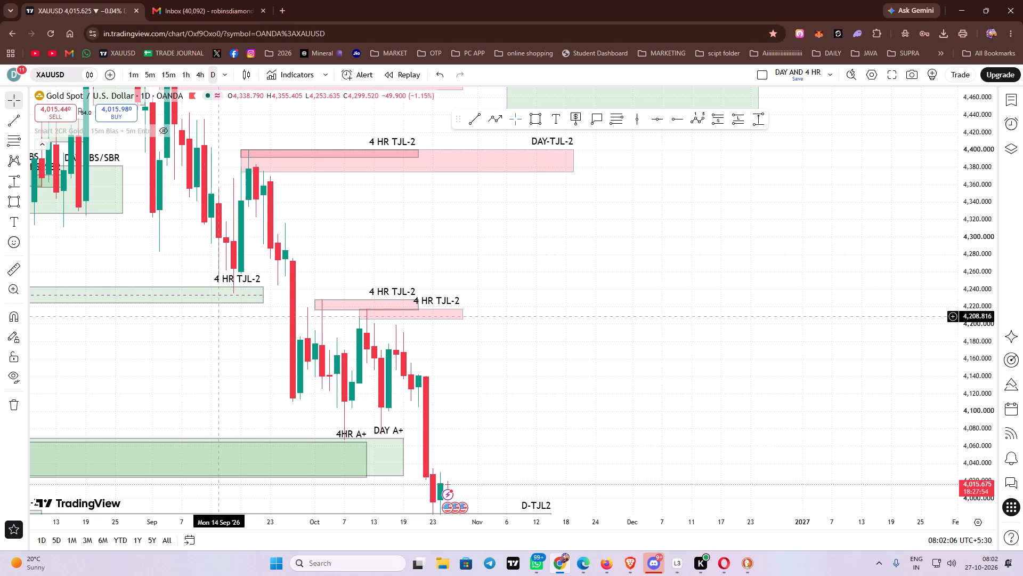
drag(427, 258, 431, 239)
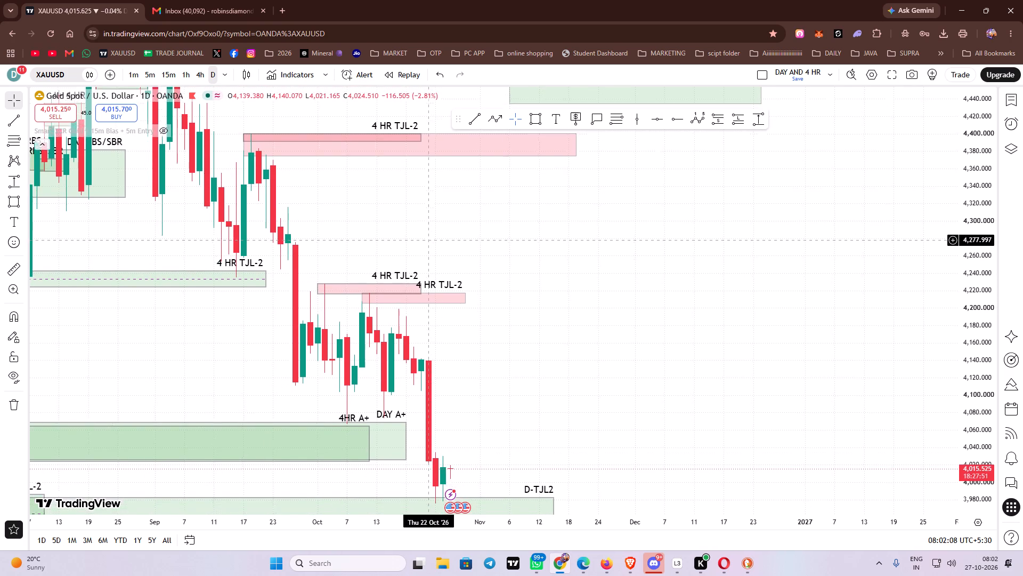
drag(431, 239, 414, 215)
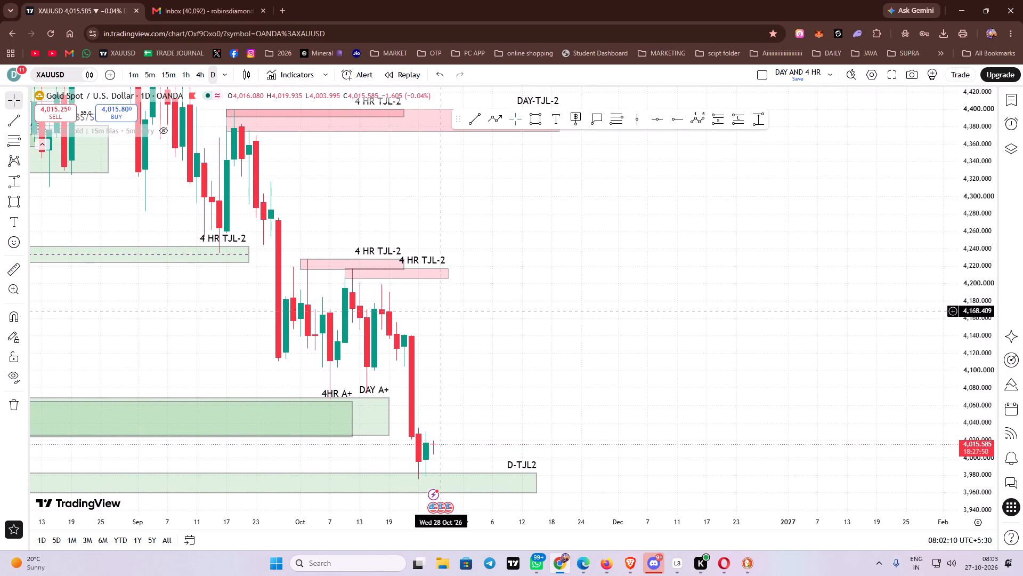
Draw a rectangle zone over the October swing high from about 4,190 to 4,216, spanning October 8 to December 8.
click(534, 118)
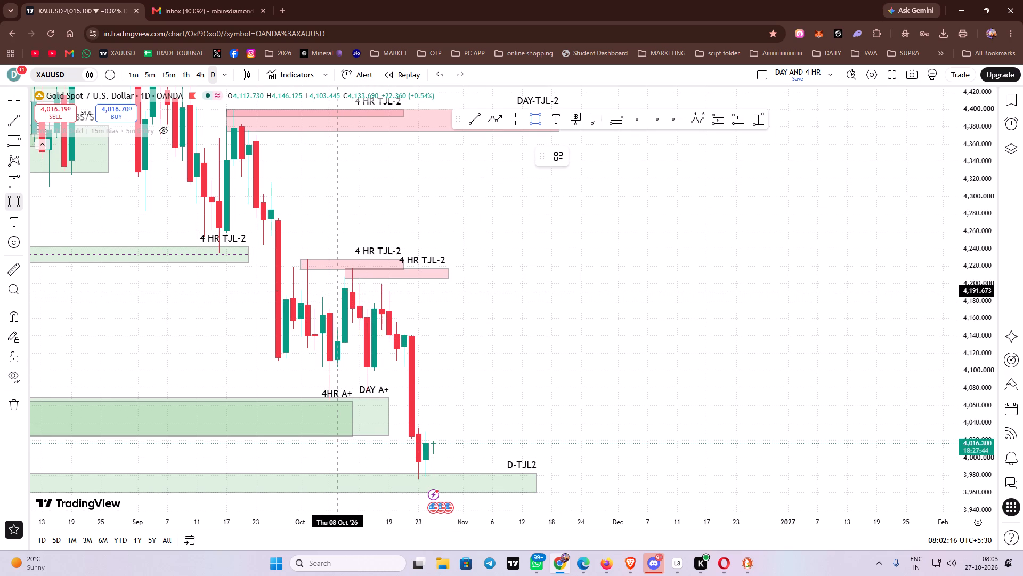
drag(338, 292, 625, 272)
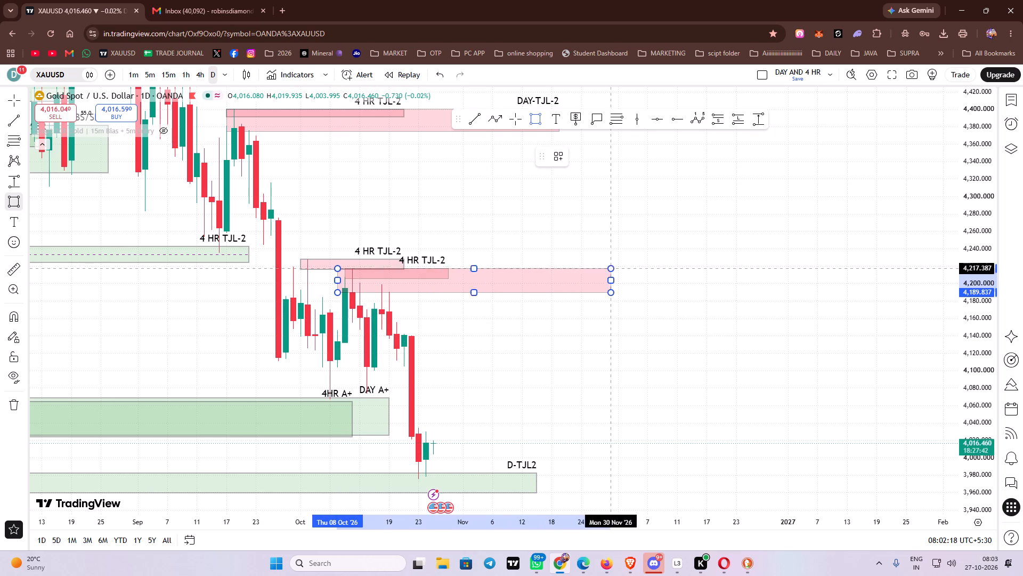
drag(625, 272, 678, 268)
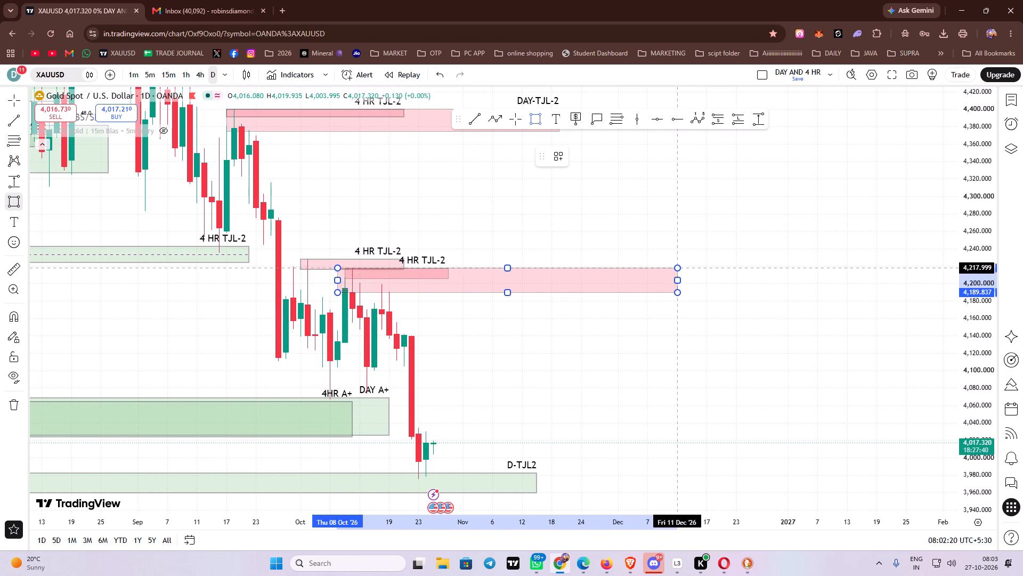
drag(678, 268, 657, 269)
click(657, 269)
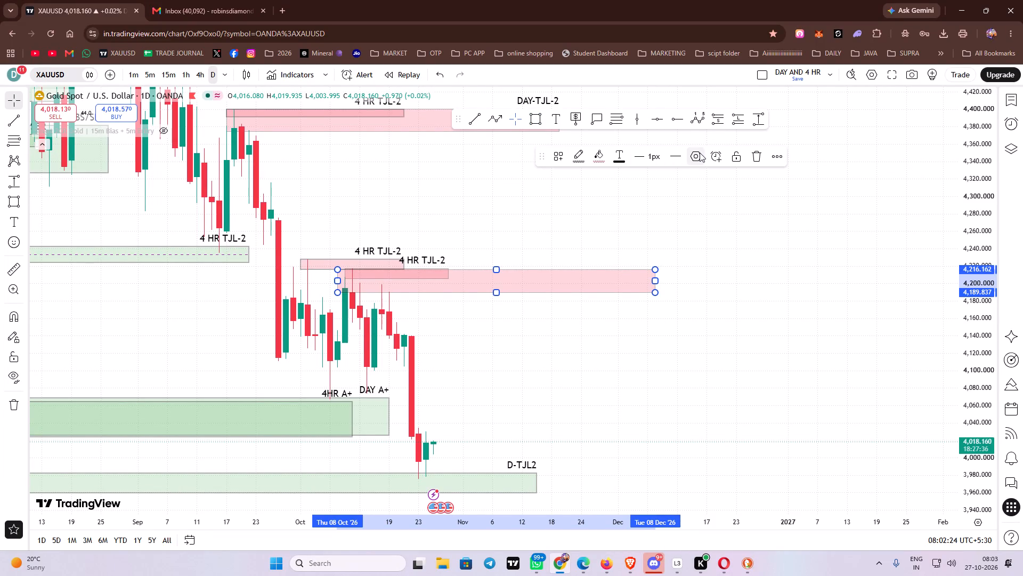
Label the new zone at the October swing high as DAY-TJL2.
click(701, 153)
click(497, 322)
text(DA)
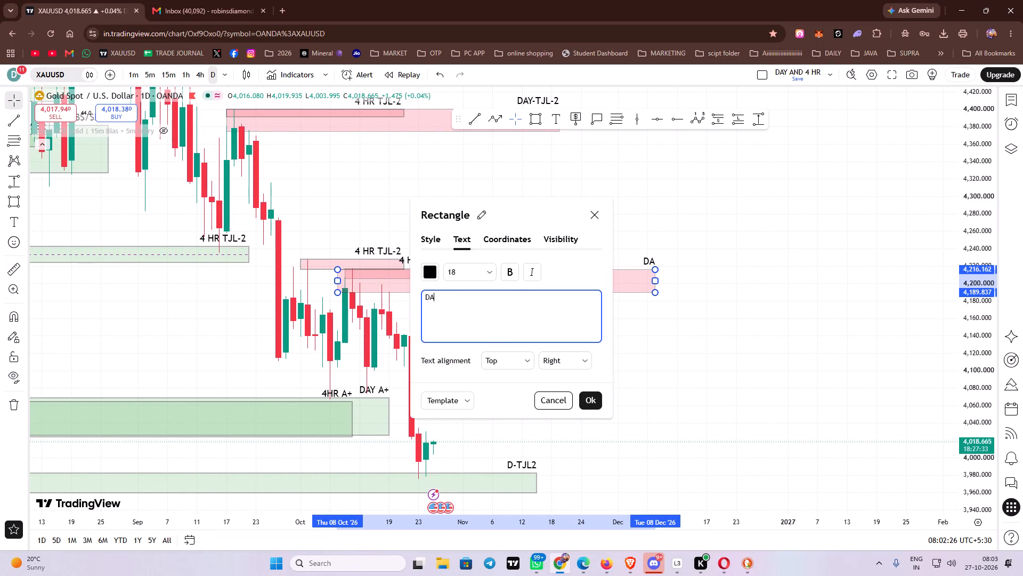
key(y)
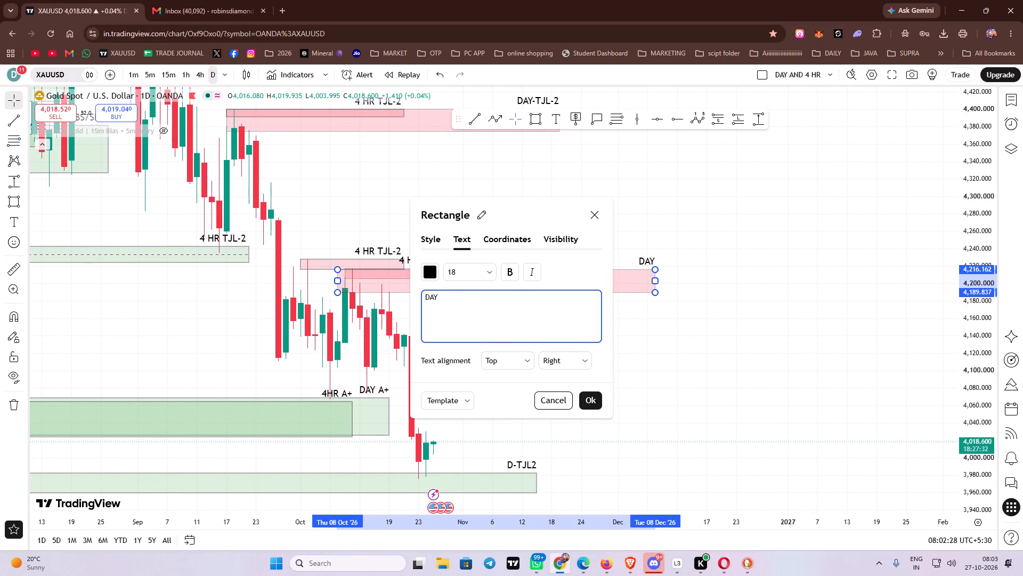
text(-TJL2)
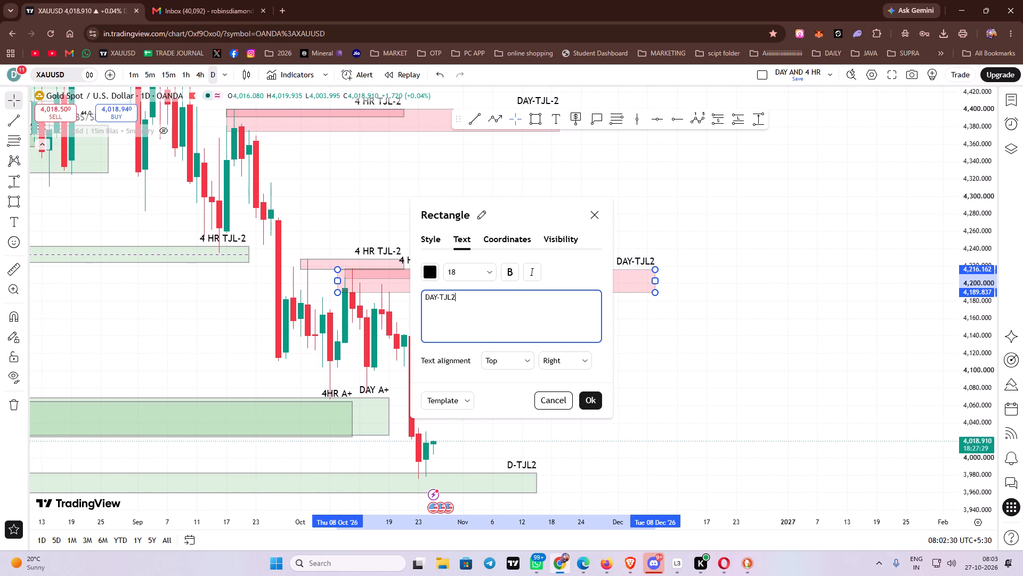
click(587, 394)
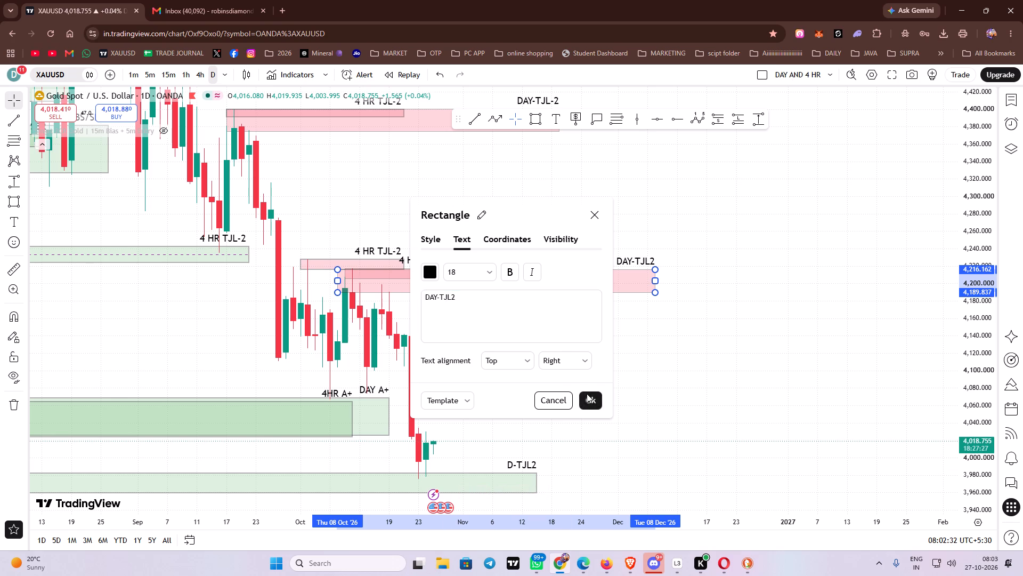
Switch the XAUUSD chart to the 4-hour timeframe, with its view reset and rescaled to cover the September and October zones.
drag(687, 396, 640, 343)
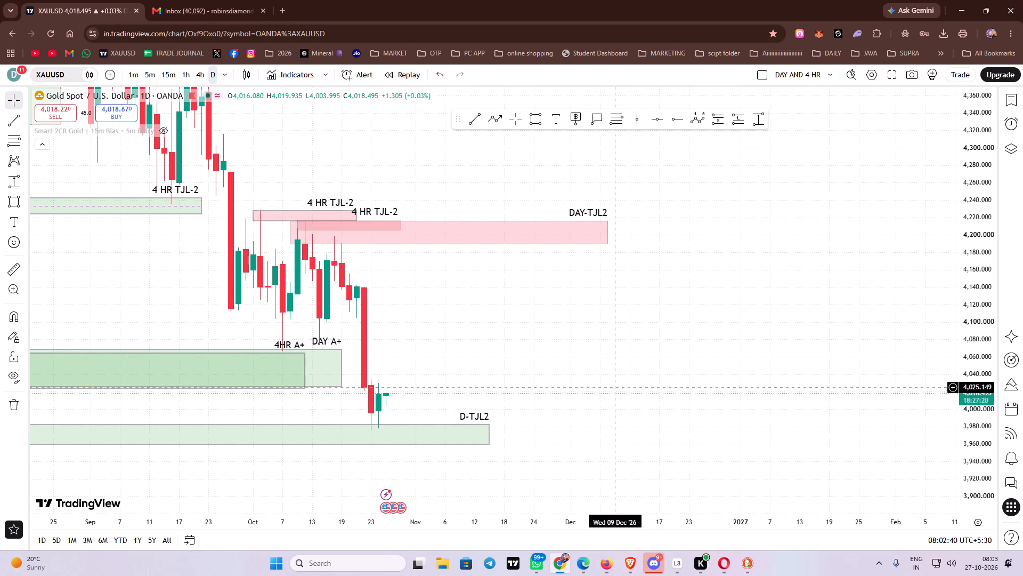
drag(489, 334, 518, 354)
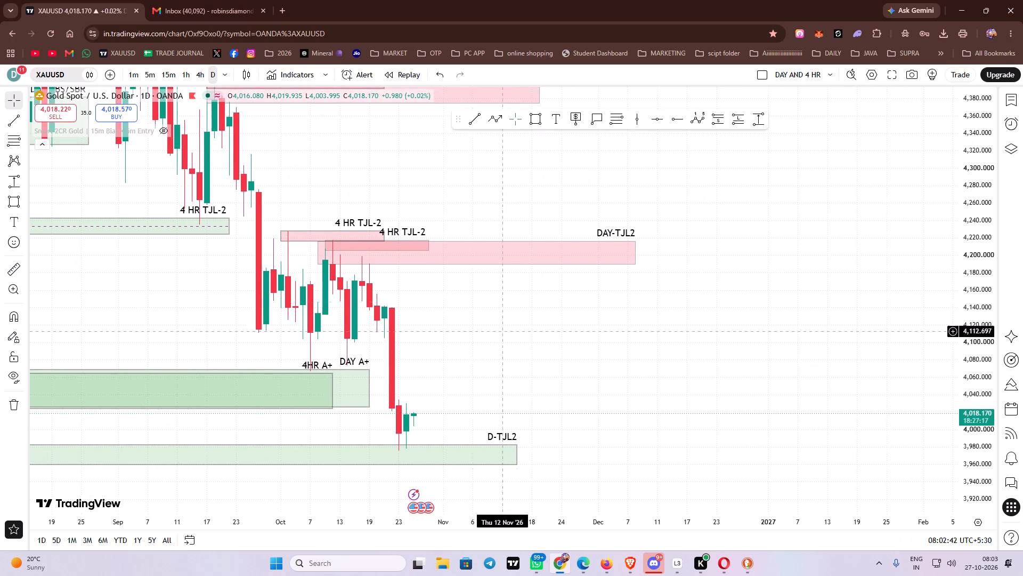
click(197, 70)
right_click(426, 166)
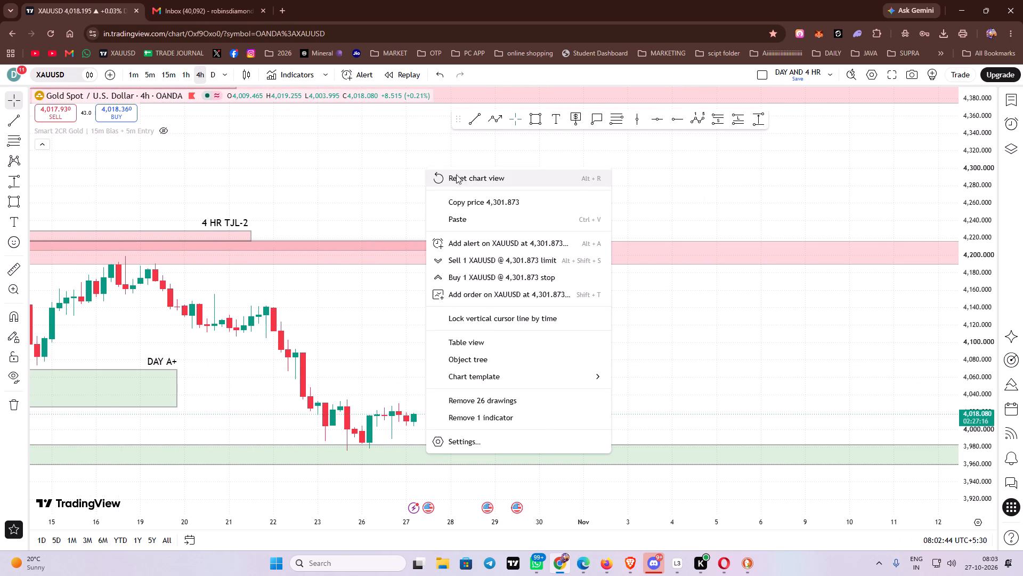
click(462, 175)
scroll(496, 203, down, 6)
drag(602, 383, 231, 358)
drag(975, 390, 985, 202)
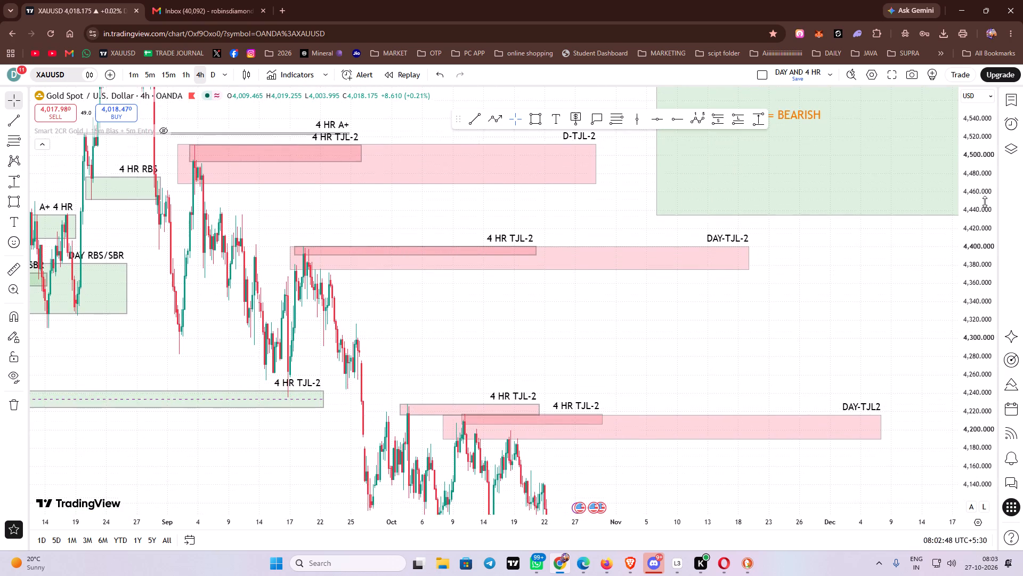
Unlock the DAY A+ zone and shorten its end edge to October 8.
drag(985, 202, 984, 141)
drag(754, 328, 705, 173)
scroll(589, 210, up, 3)
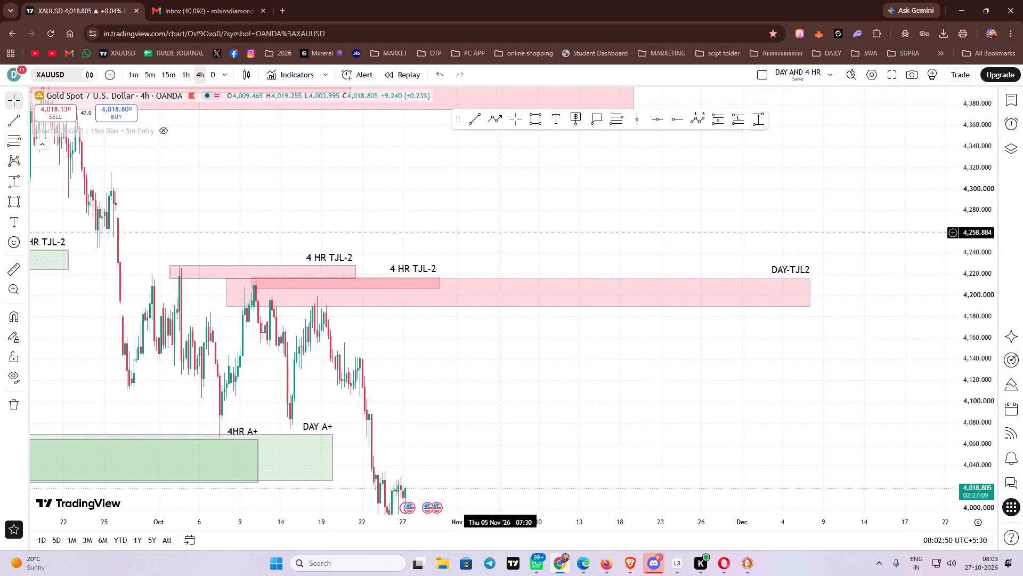
drag(513, 243, 693, 180)
scroll(670, 174, up, 3)
drag(665, 177, 748, 140)
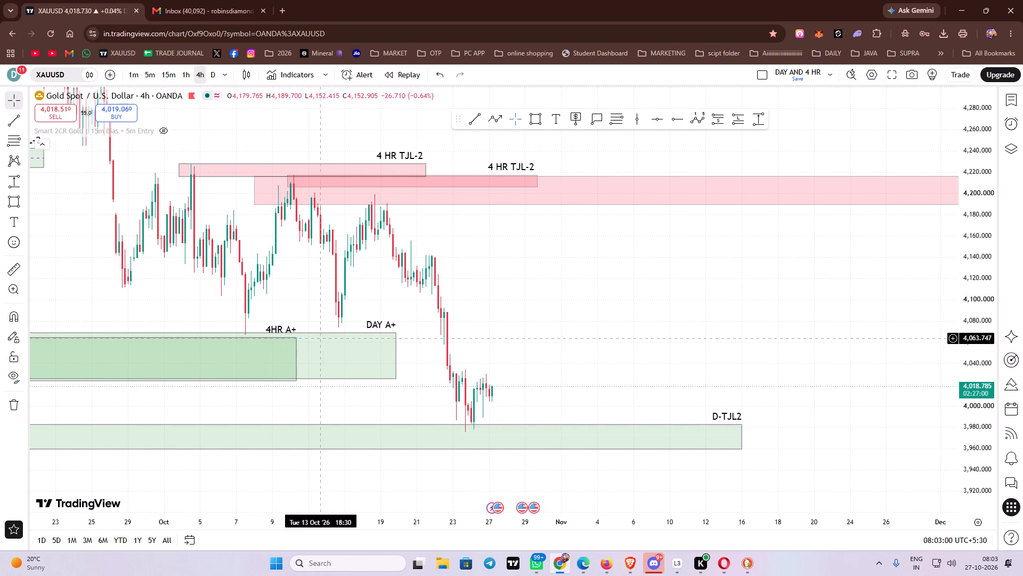
drag(422, 382, 577, 389)
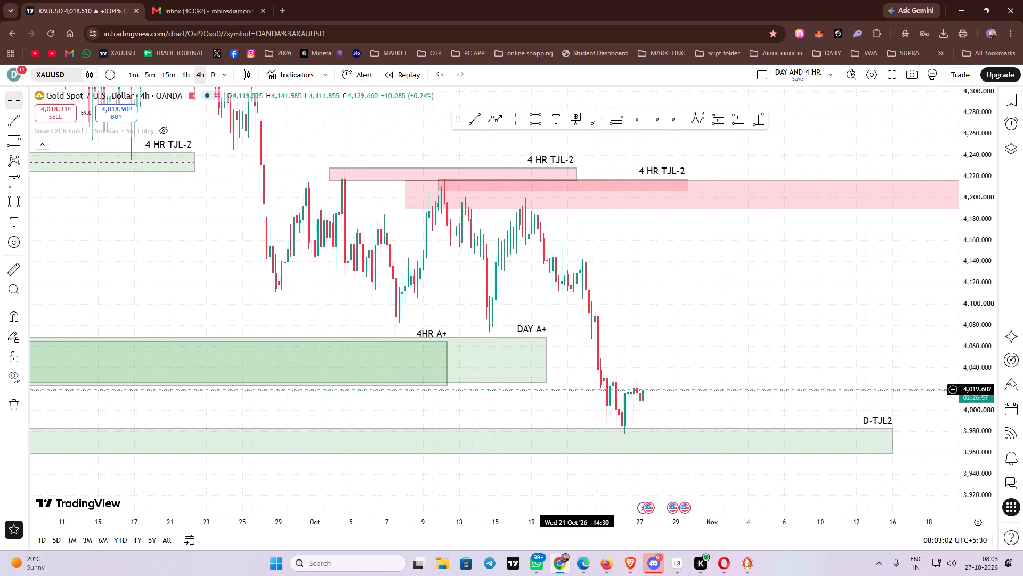
drag(577, 389, 522, 397)
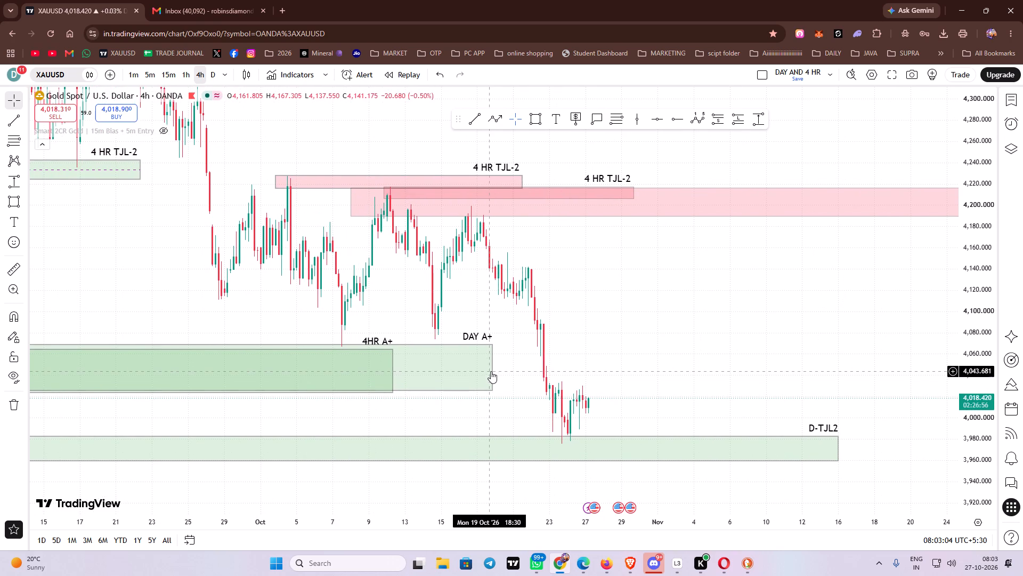
click(492, 370)
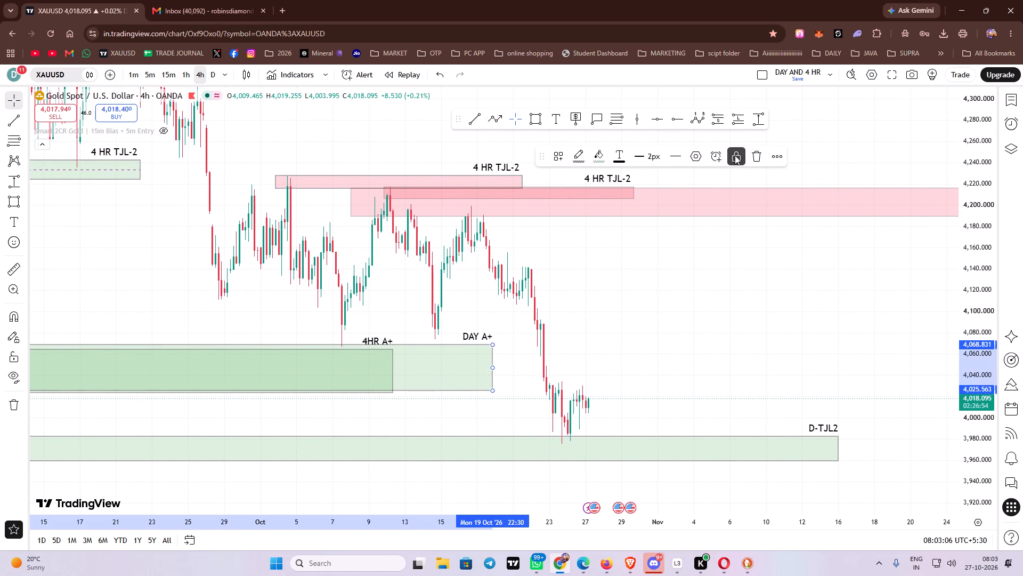
click(733, 157)
drag(493, 369, 432, 366)
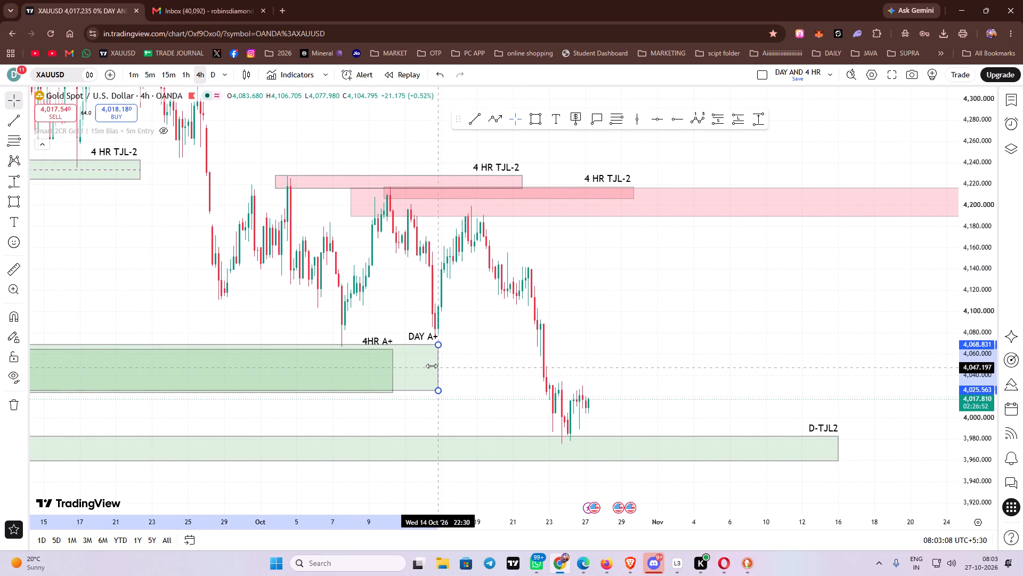
drag(432, 366, 350, 367)
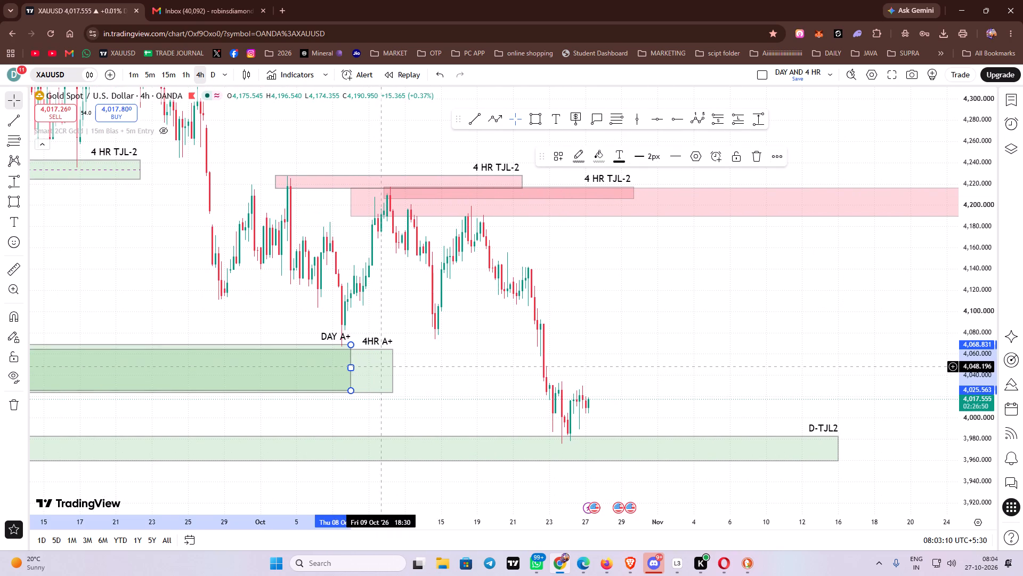
Extend the end edge of the 4HR A+ zone to about October 23, where price drops through it.
drag(394, 371, 439, 369)
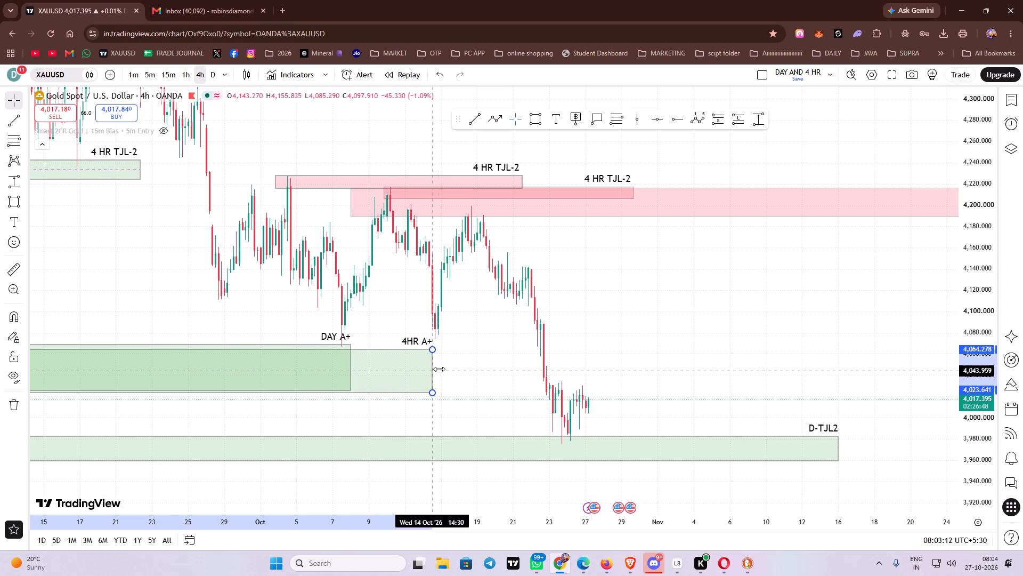
drag(439, 369, 607, 365)
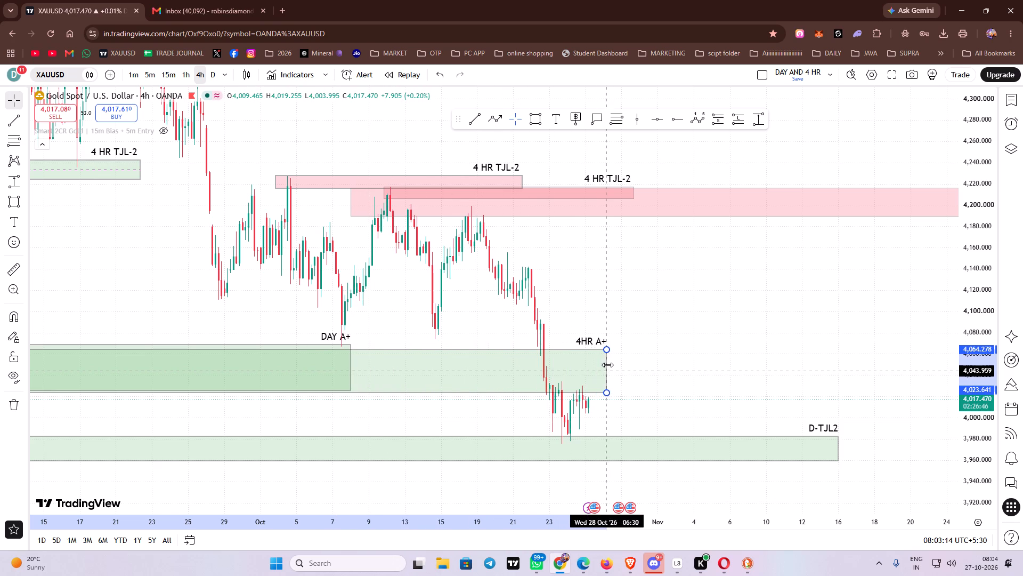
drag(607, 365, 558, 362)
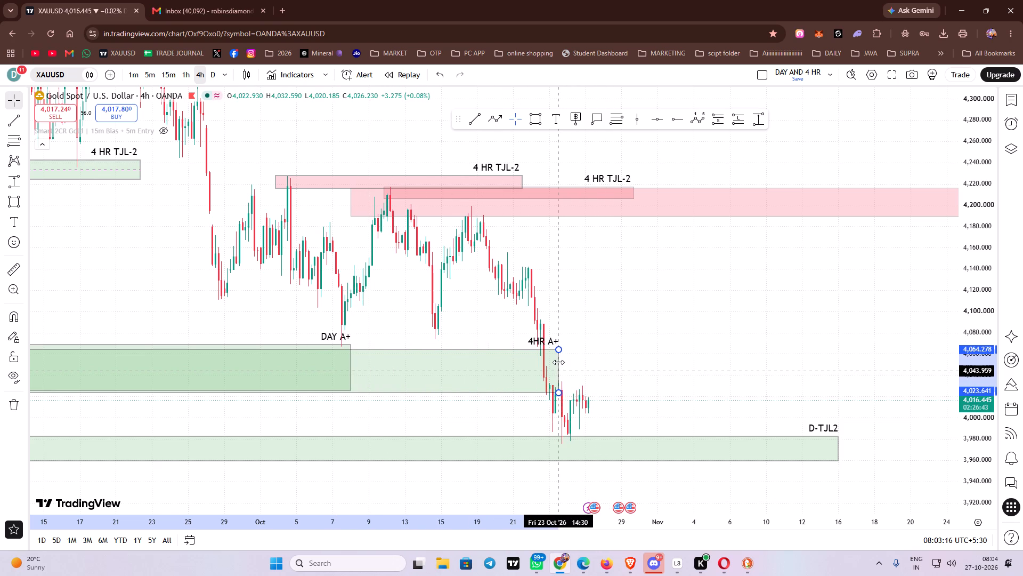
drag(558, 362, 403, 365)
drag(477, 371, 469, 354)
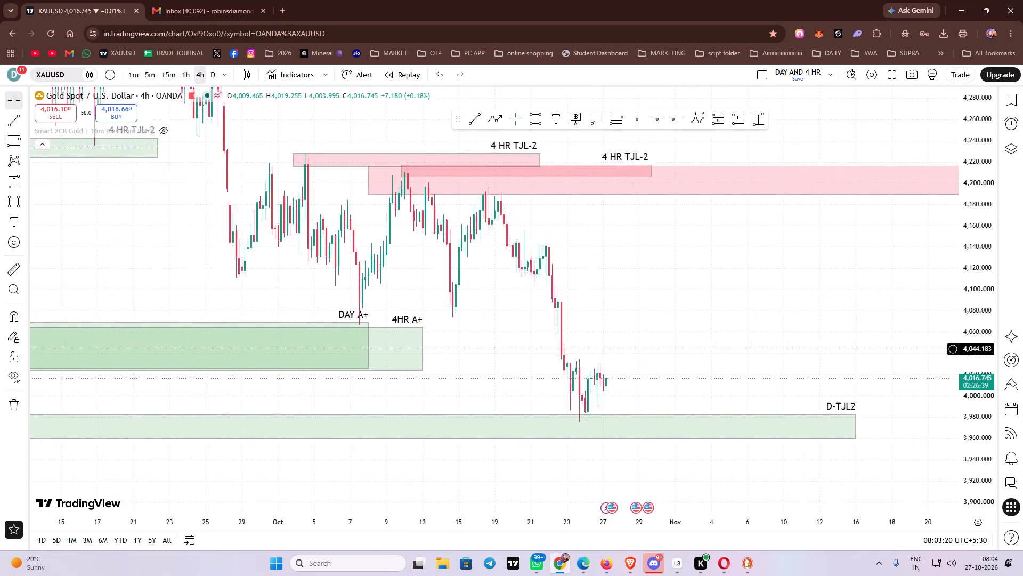
drag(469, 354, 429, 369)
drag(342, 370, 344, 370)
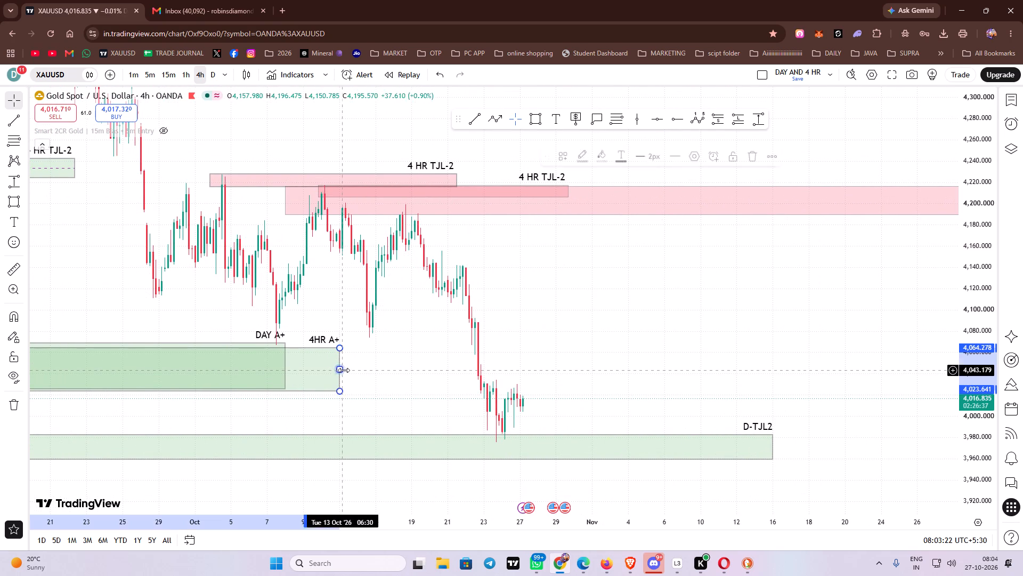
drag(344, 370, 470, 371)
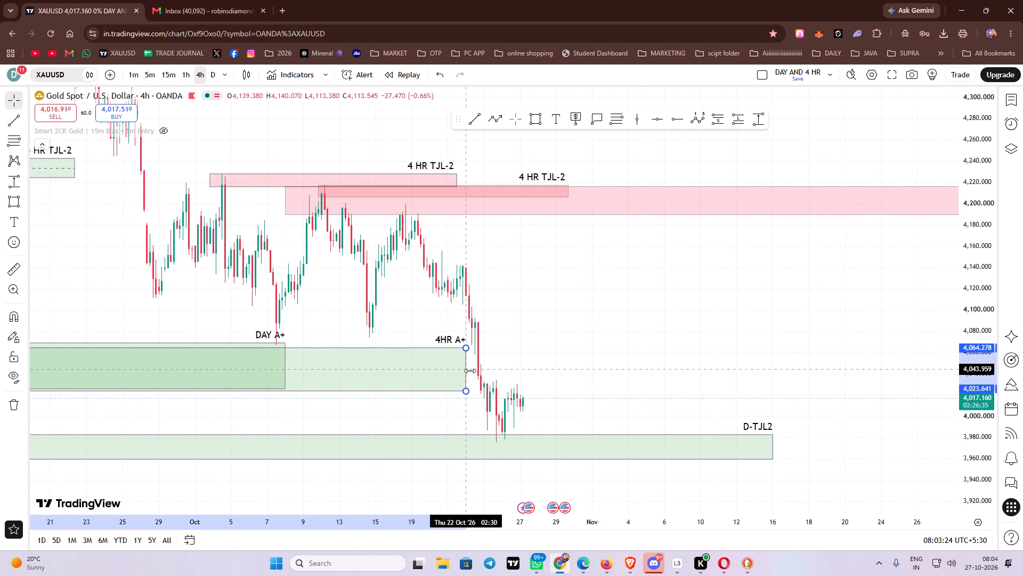
drag(470, 371, 488, 371)
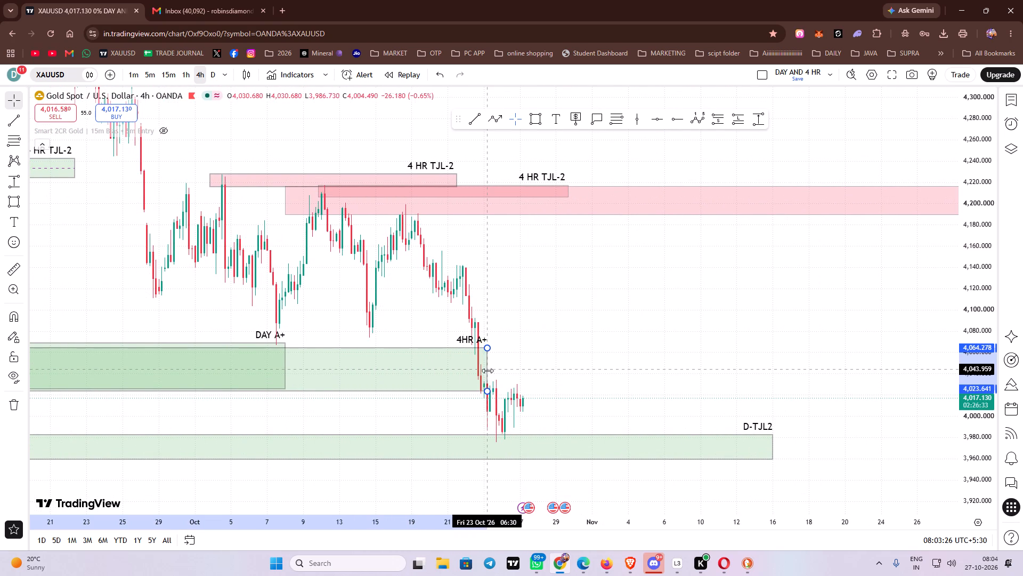
drag(488, 371, 478, 371)
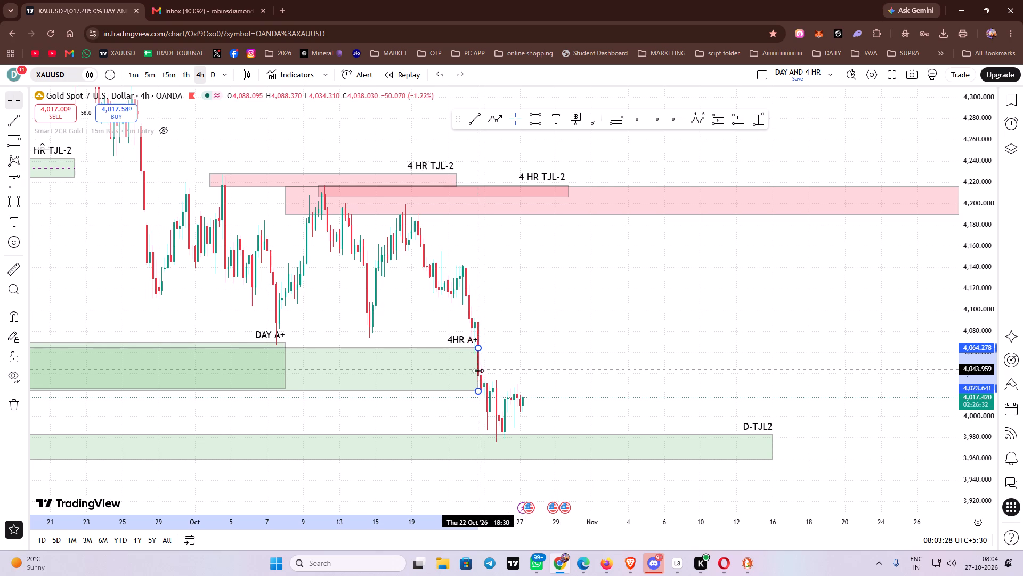
drag(478, 371, 485, 371)
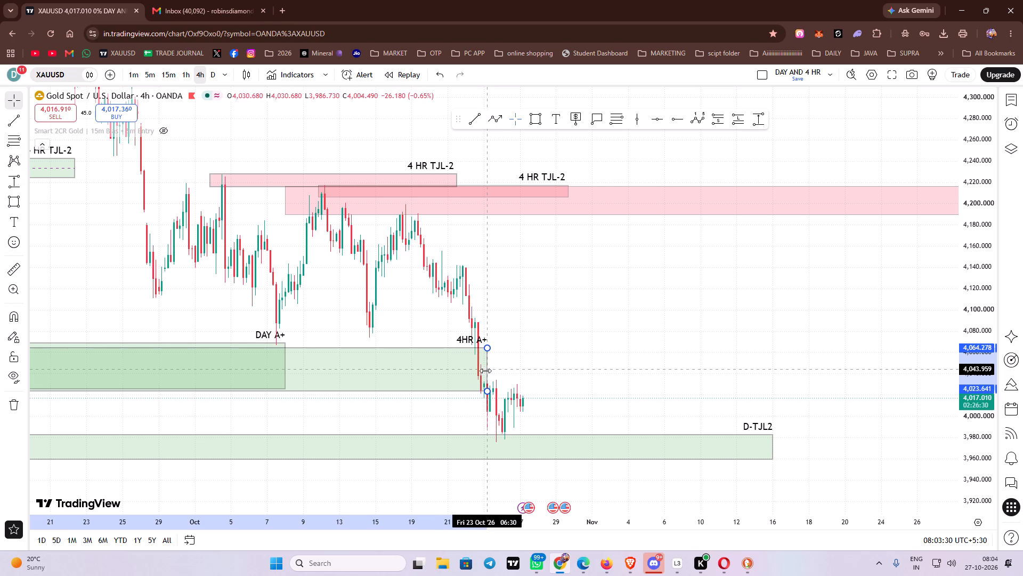
drag(485, 371, 481, 371)
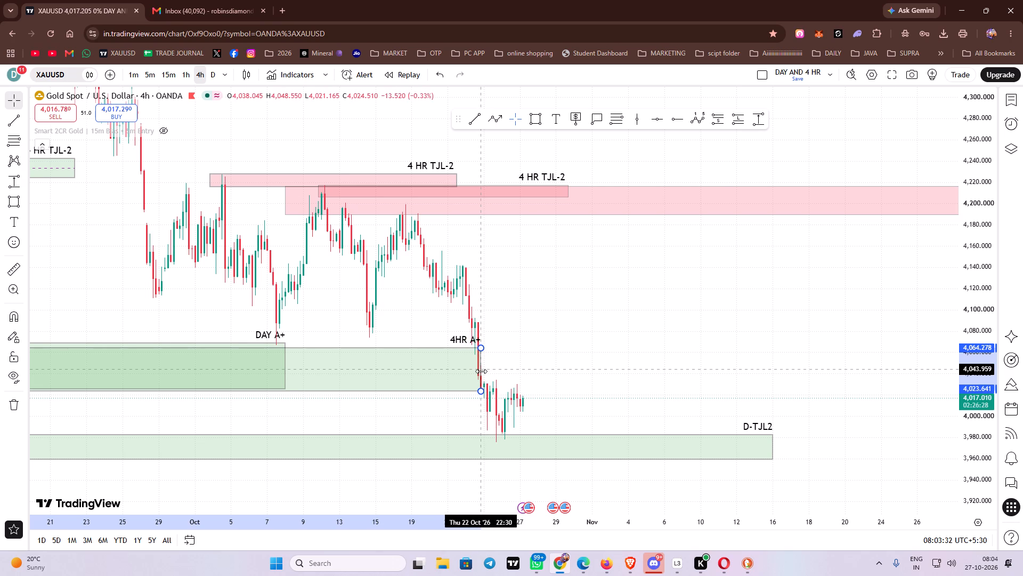
drag(481, 371, 497, 372)
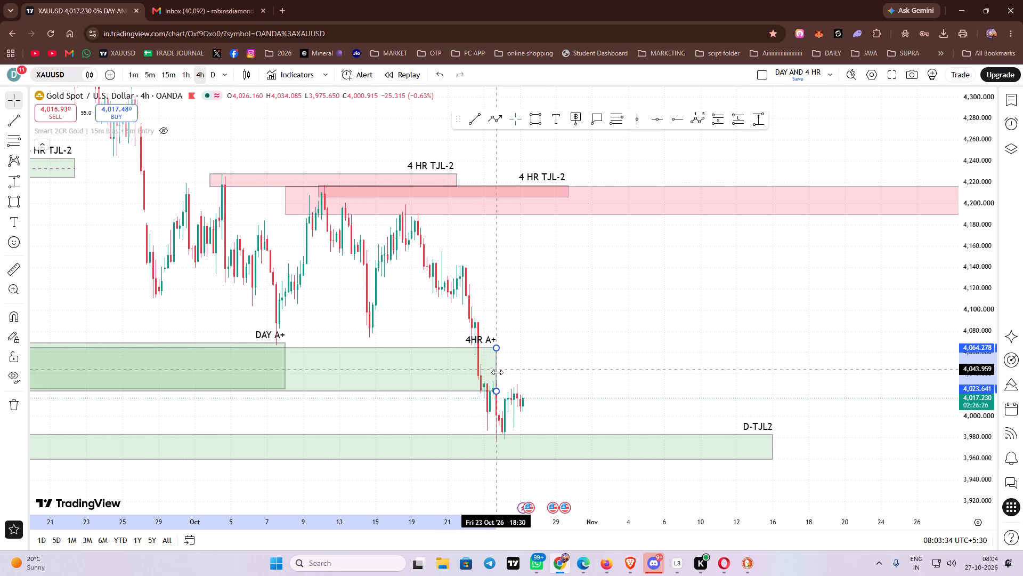
drag(497, 372, 538, 372)
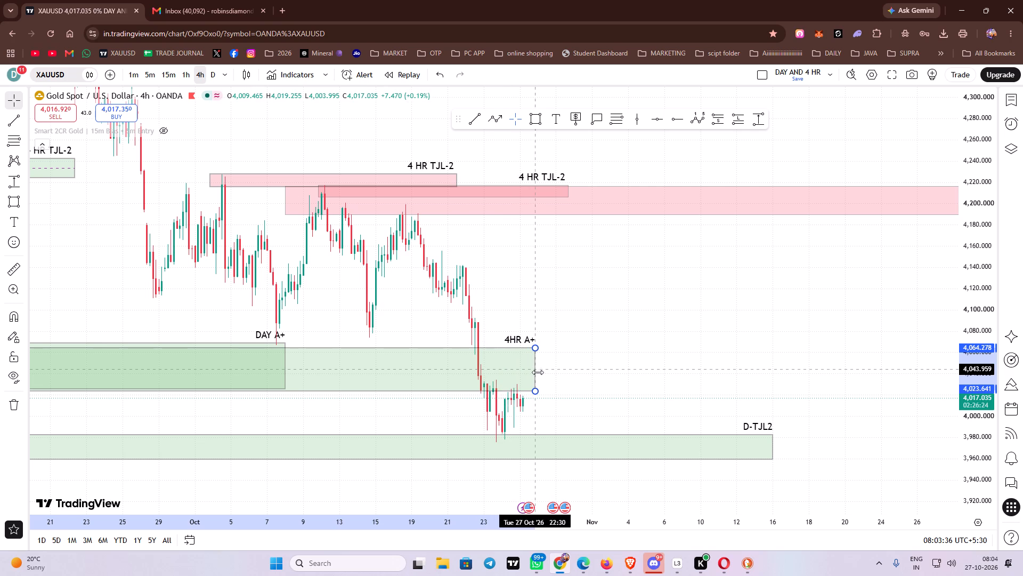
drag(538, 372, 493, 369)
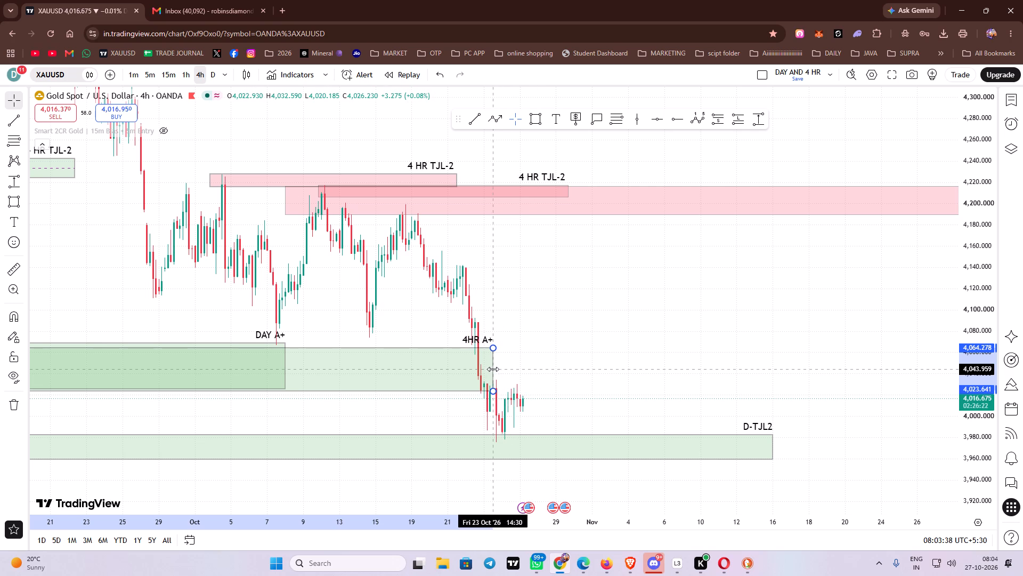
drag(493, 369, 488, 369)
Examine the October swing highs and lows on the 4-hour chart between the 4 HR TJL-2 zones and the A+ zones.
drag(586, 334, 551, 346)
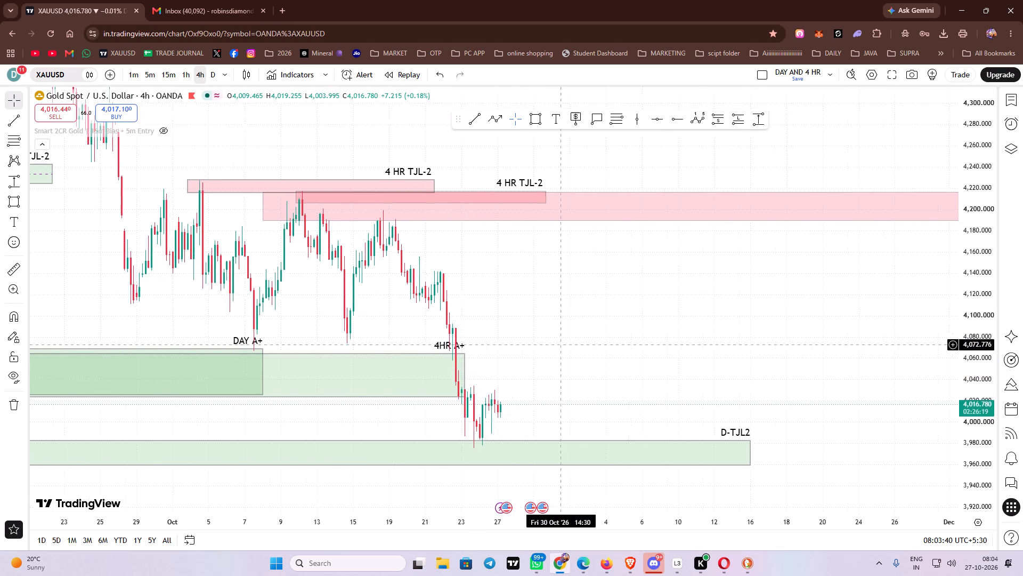
drag(551, 346, 396, 365)
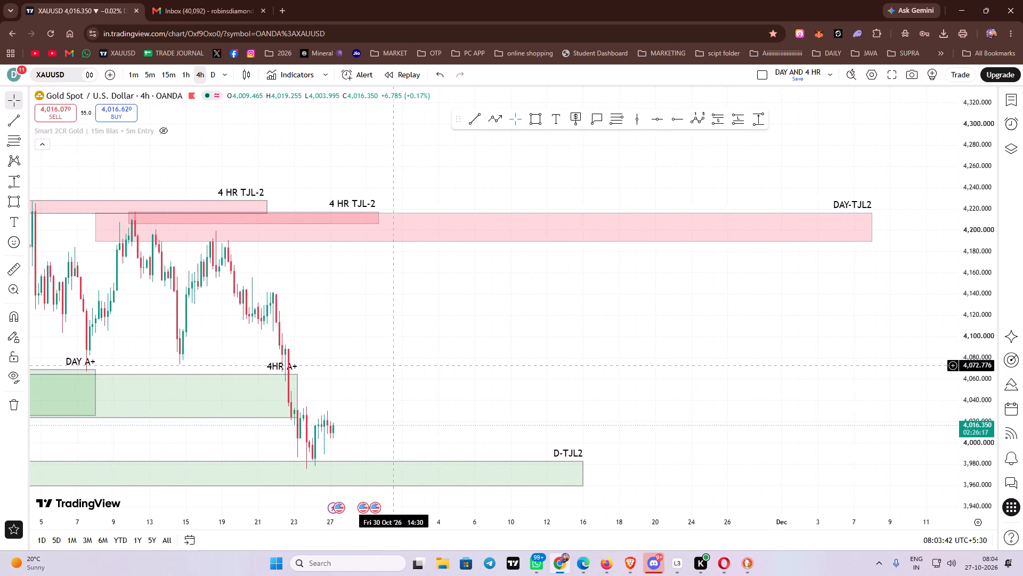
drag(396, 365, 554, 374)
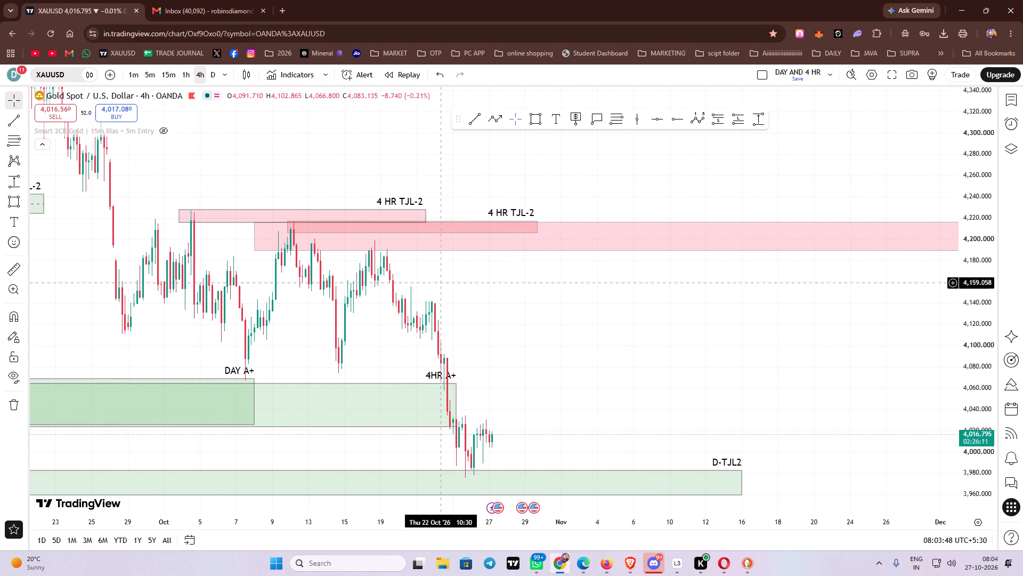
drag(583, 377, 494, 322)
scroll(483, 324, up, 1)
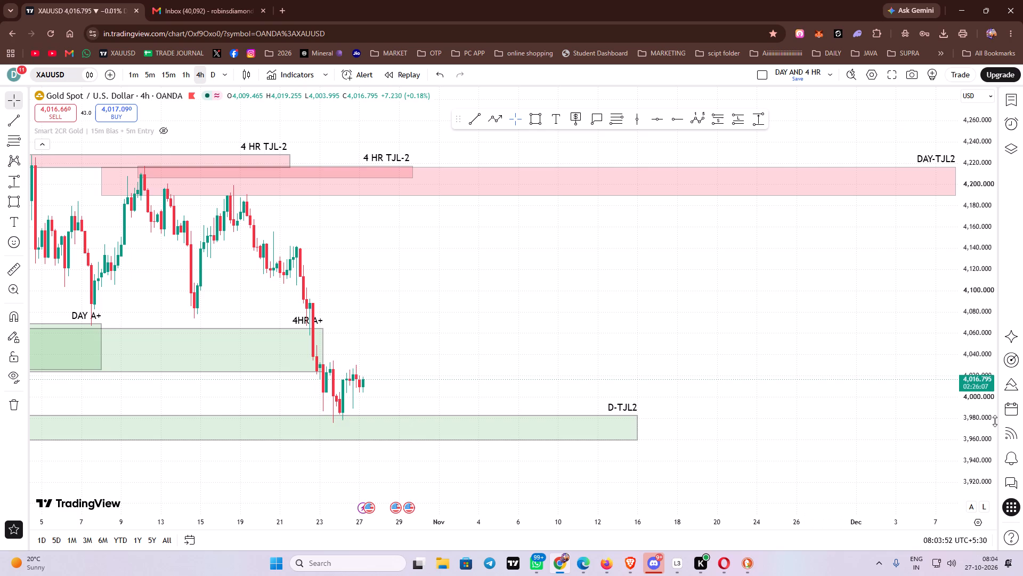
drag(986, 421, 967, 263)
drag(694, 370, 732, 184)
scroll(541, 244, up, 4)
drag(472, 295, 766, 483)
drag(543, 286, 599, 374)
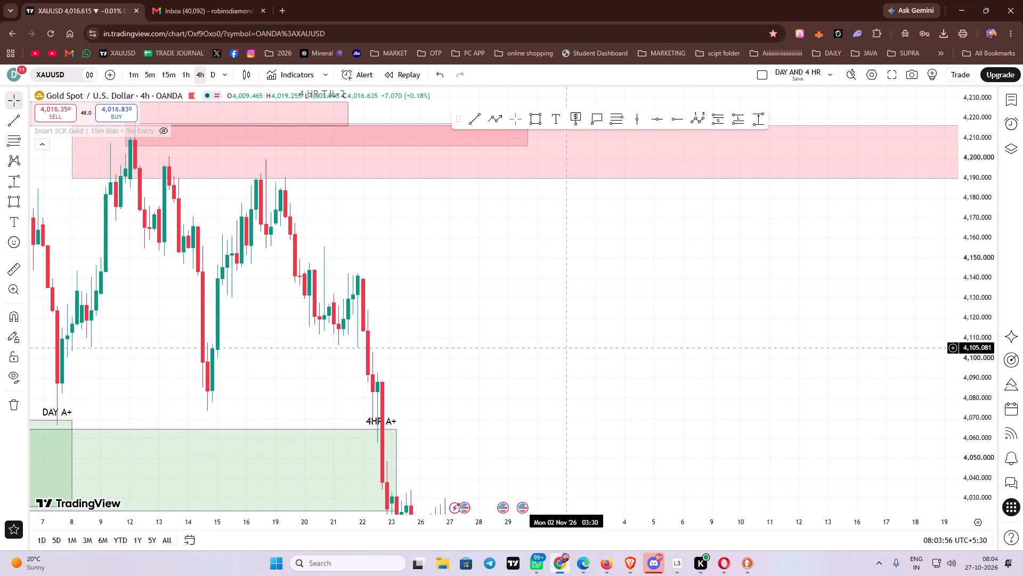
drag(614, 339, 621, 298)
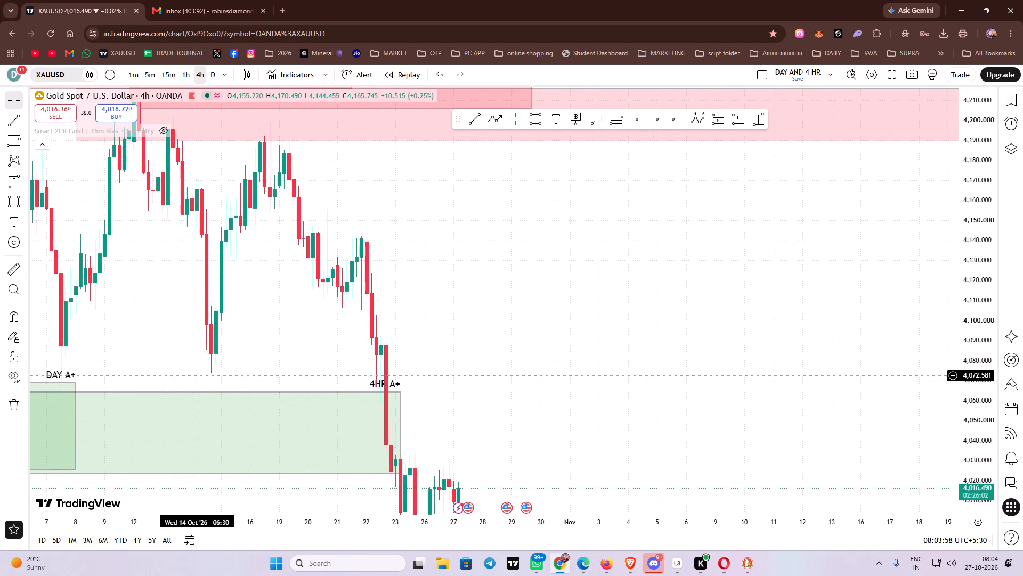
drag(203, 373, 283, 463)
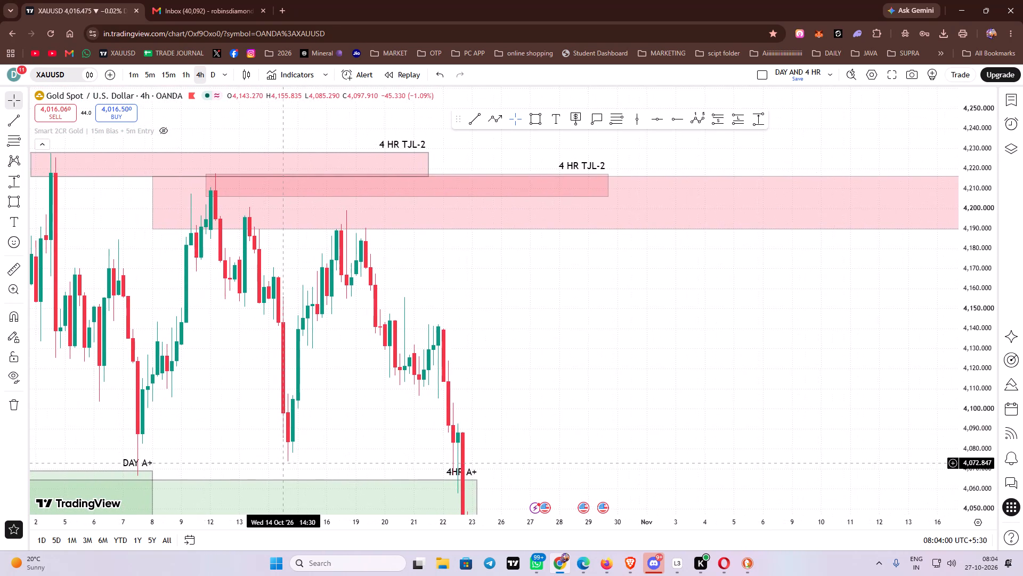
drag(283, 463, 286, 465)
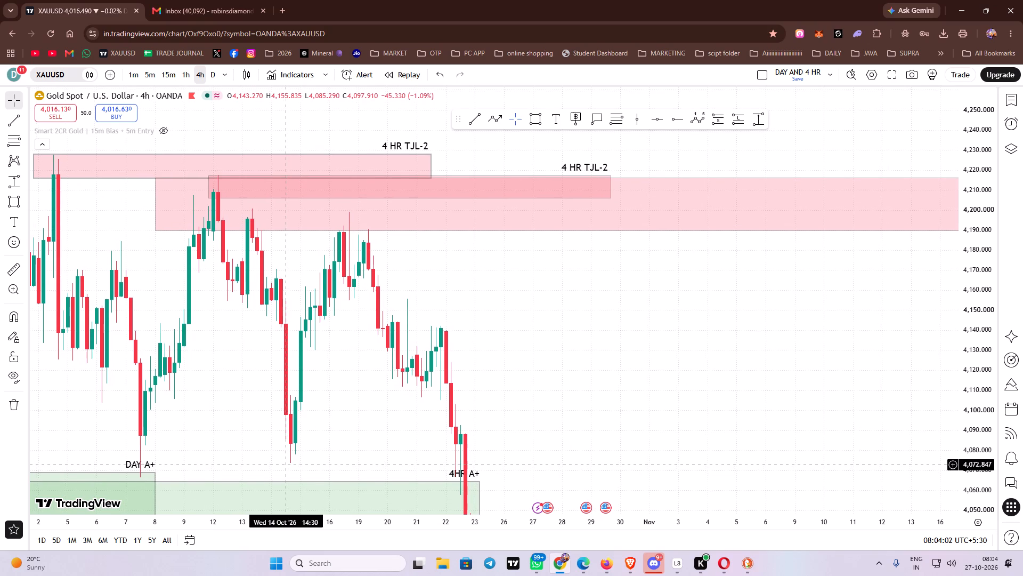
drag(286, 465, 328, 475)
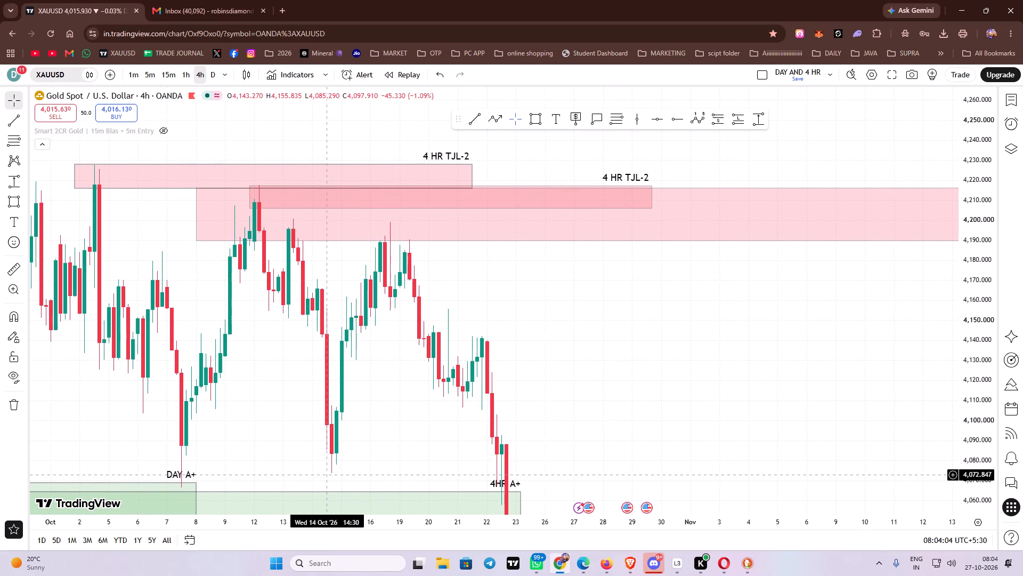
drag(328, 475, 334, 442)
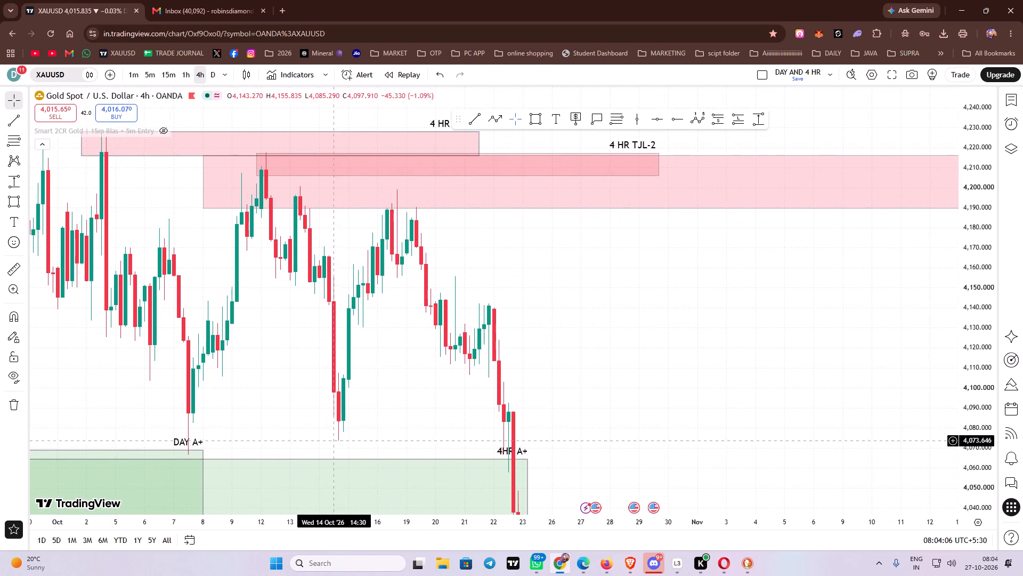
Measure the price range from the October swing high at 4,217.5 down to the mid-October low near 4,073, and remove the measurement.
click(759, 118)
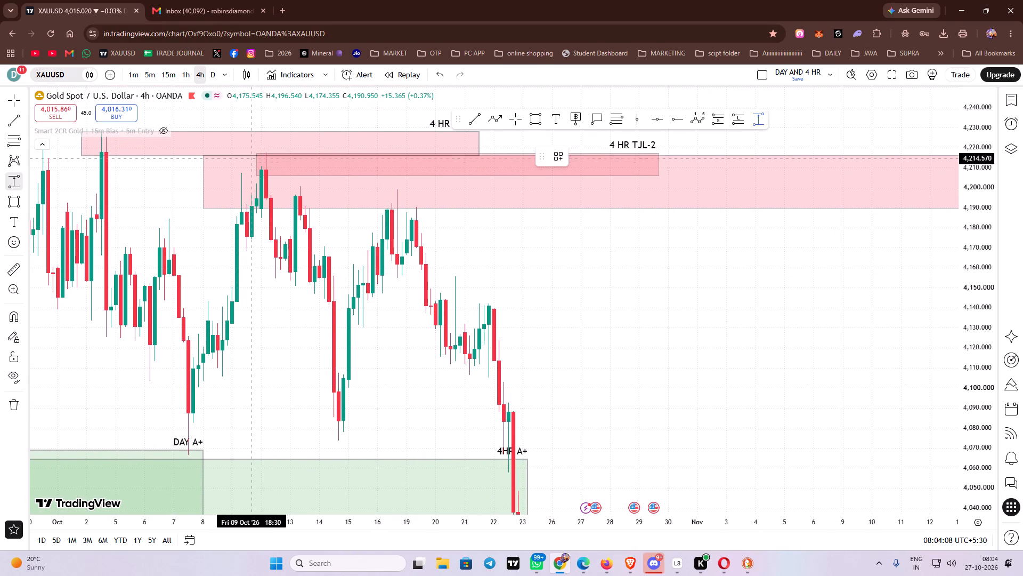
drag(258, 153, 519, 421)
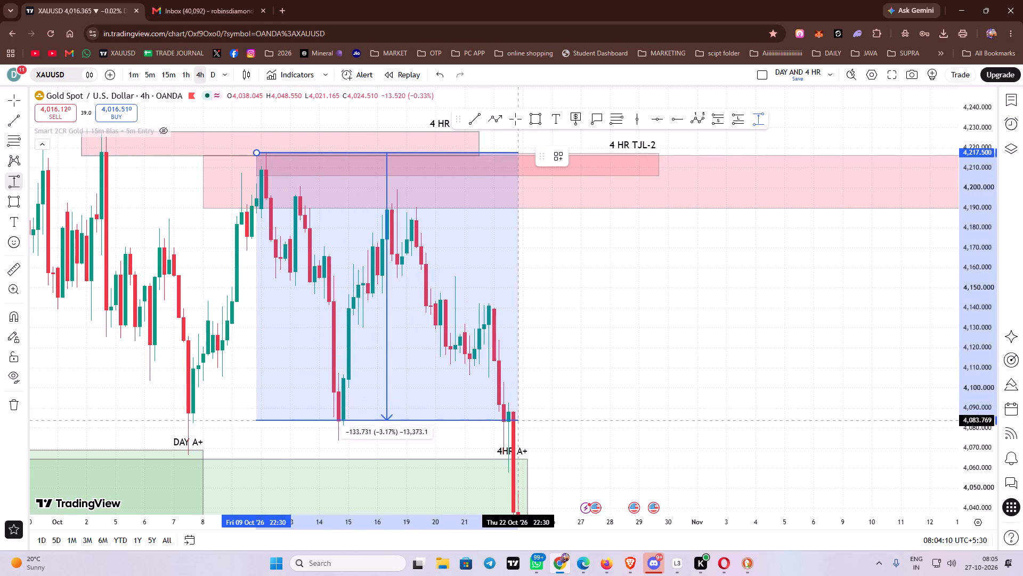
drag(519, 421, 533, 441)
click(533, 441)
click(717, 161)
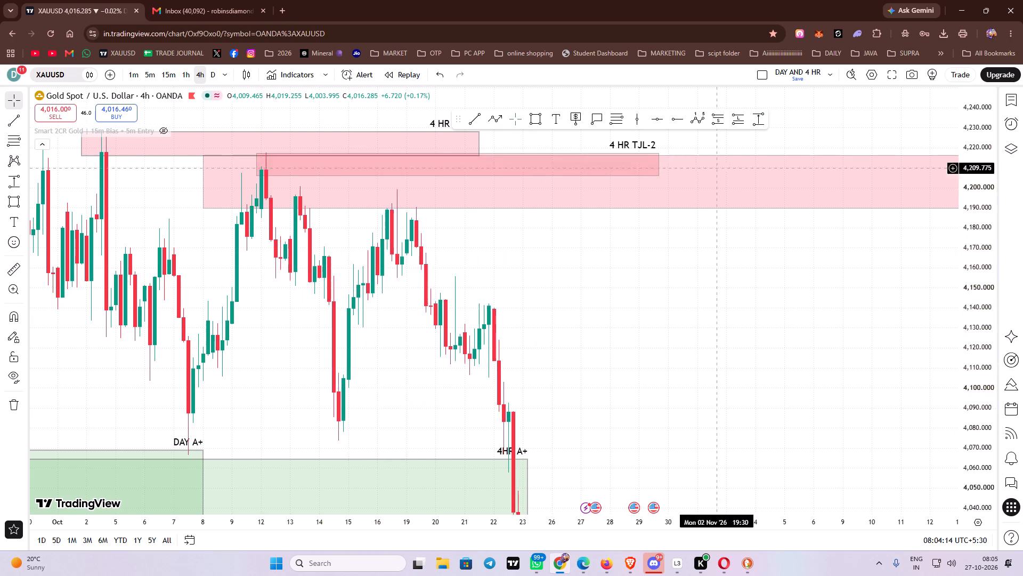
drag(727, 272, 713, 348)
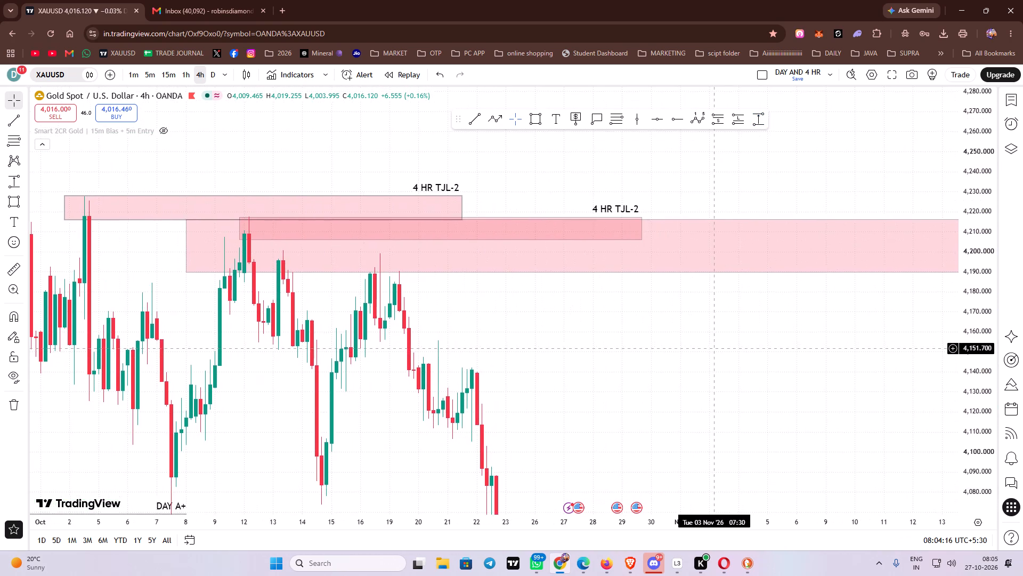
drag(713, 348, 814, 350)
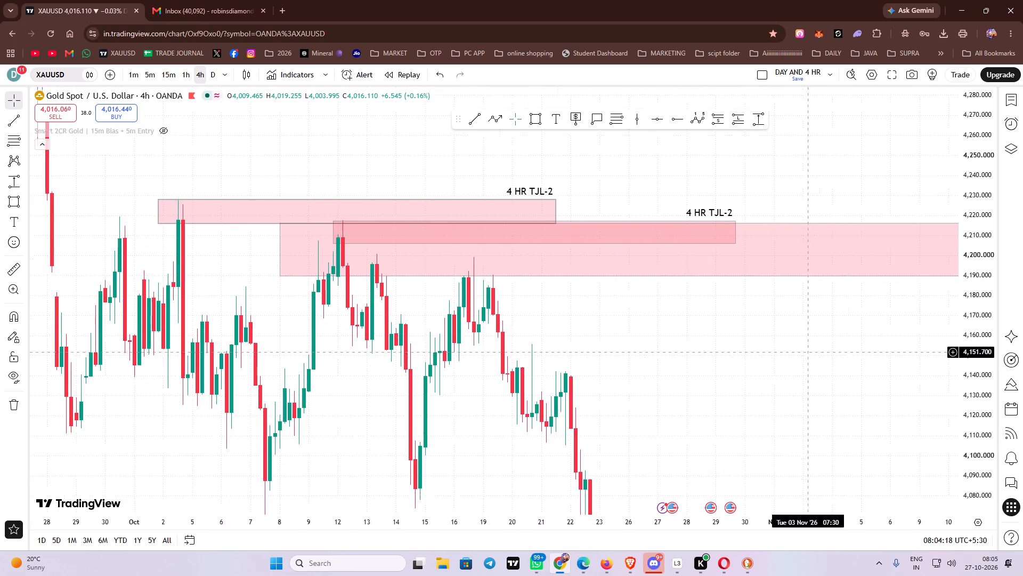
Examine the 4-hour October price action from the 4 HR TJL-2 zones down through the A+ zones to the D-TJL2 zone.
drag(814, 350, 837, 324)
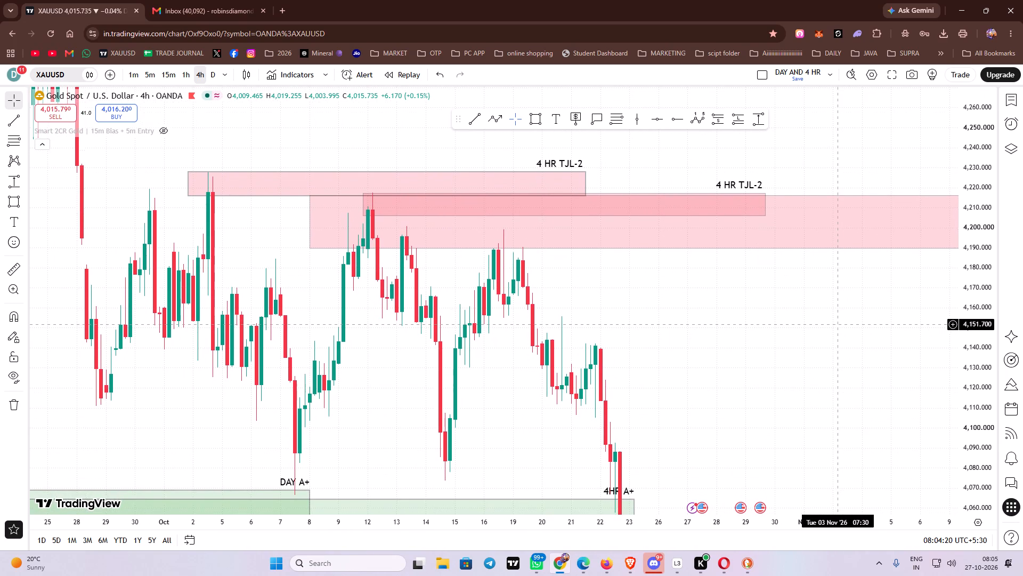
drag(837, 324, 738, 247)
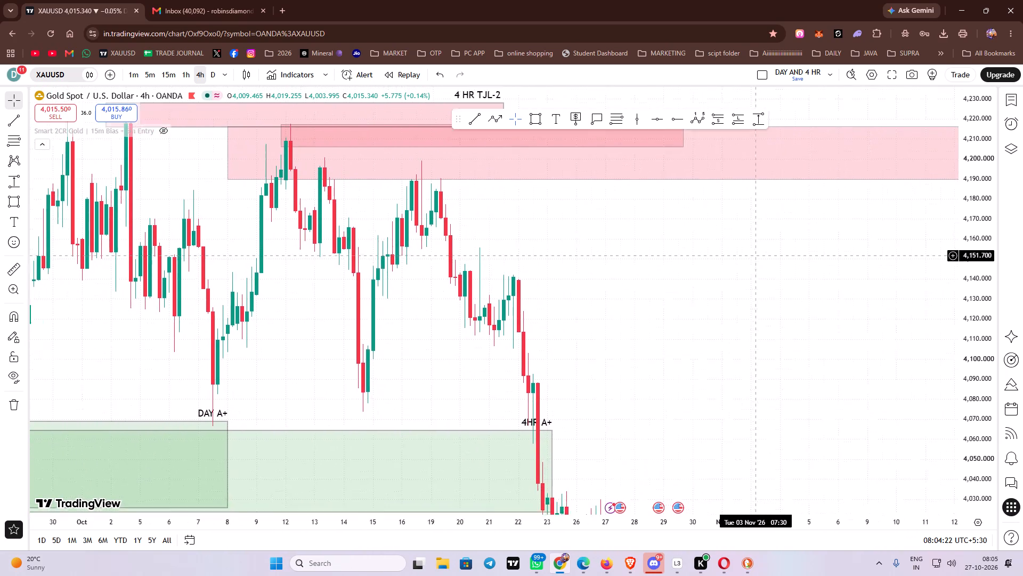
drag(738, 247, 710, 233)
drag(640, 364, 662, 422)
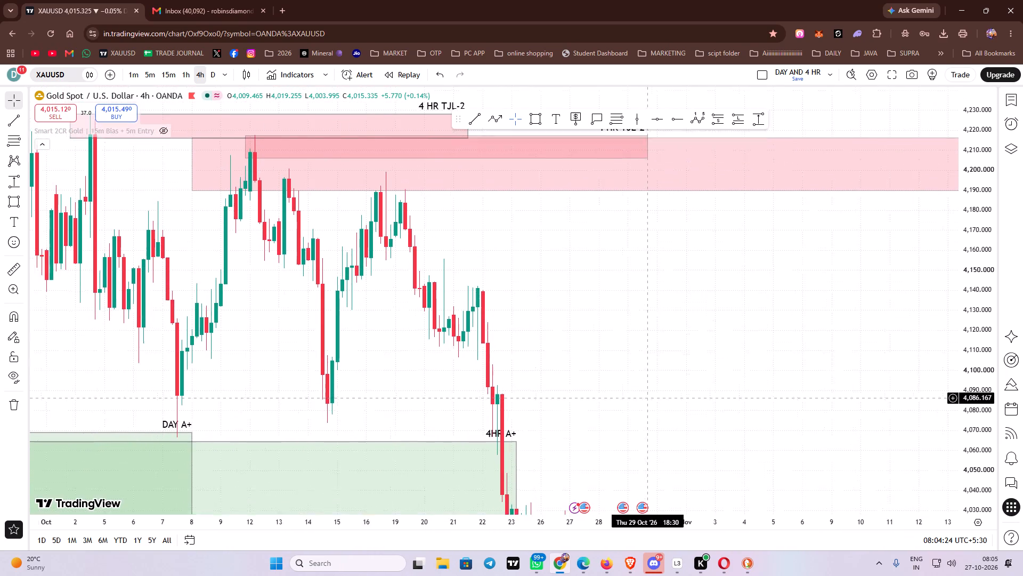
drag(662, 422, 608, 311)
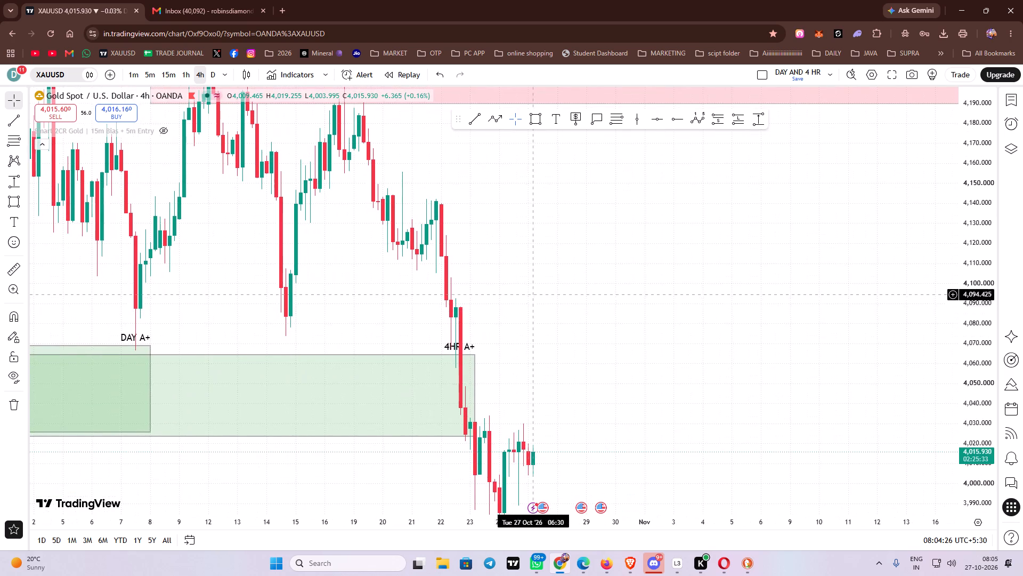
drag(522, 325, 524, 358)
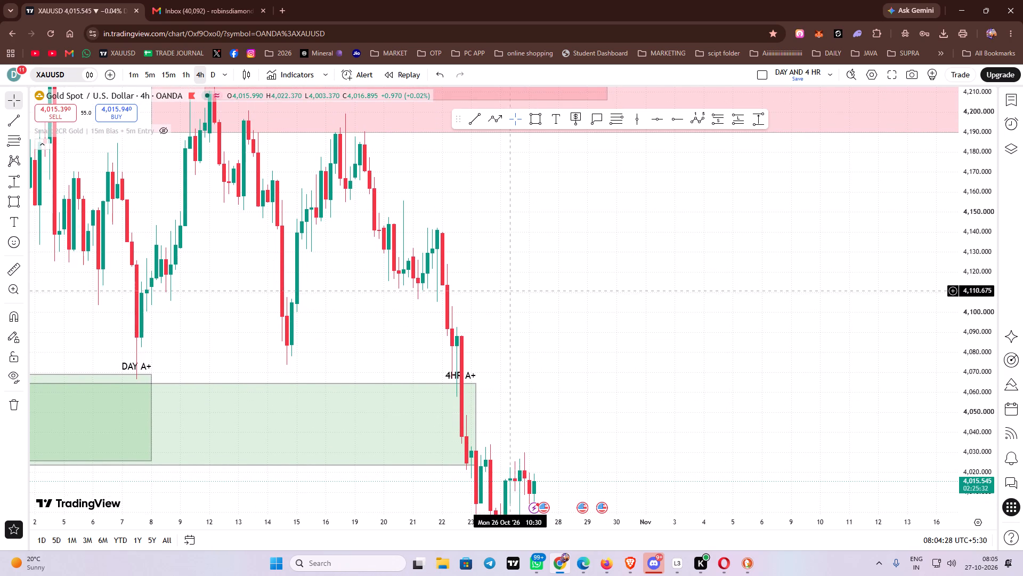
drag(549, 298, 549, 328)
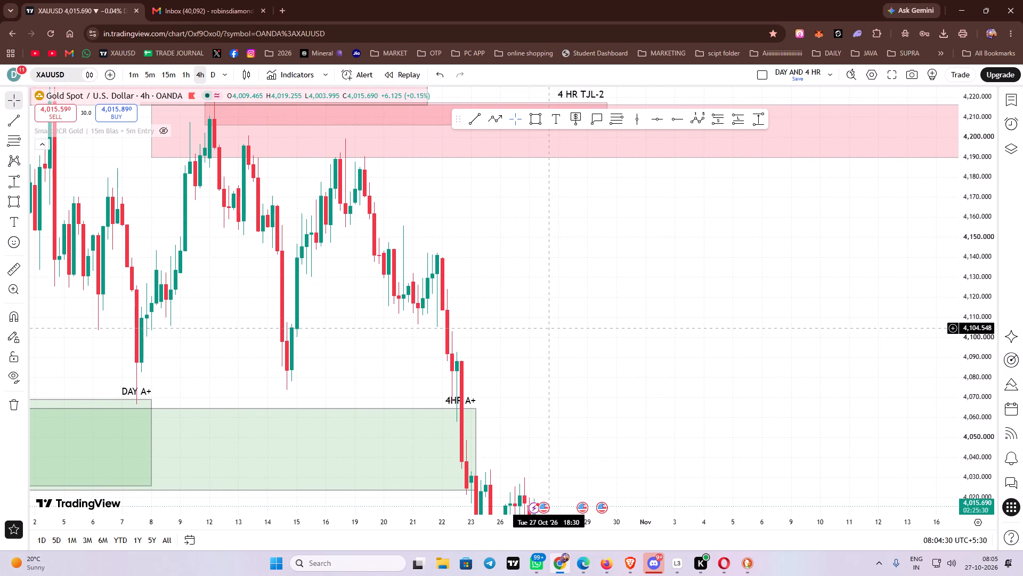
drag(549, 328, 552, 339)
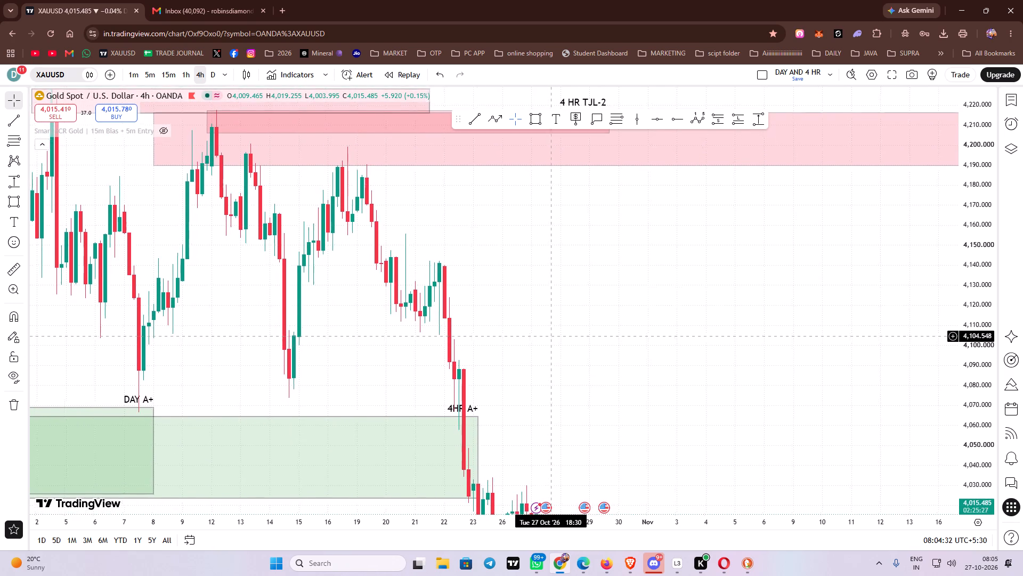
drag(552, 339, 554, 359)
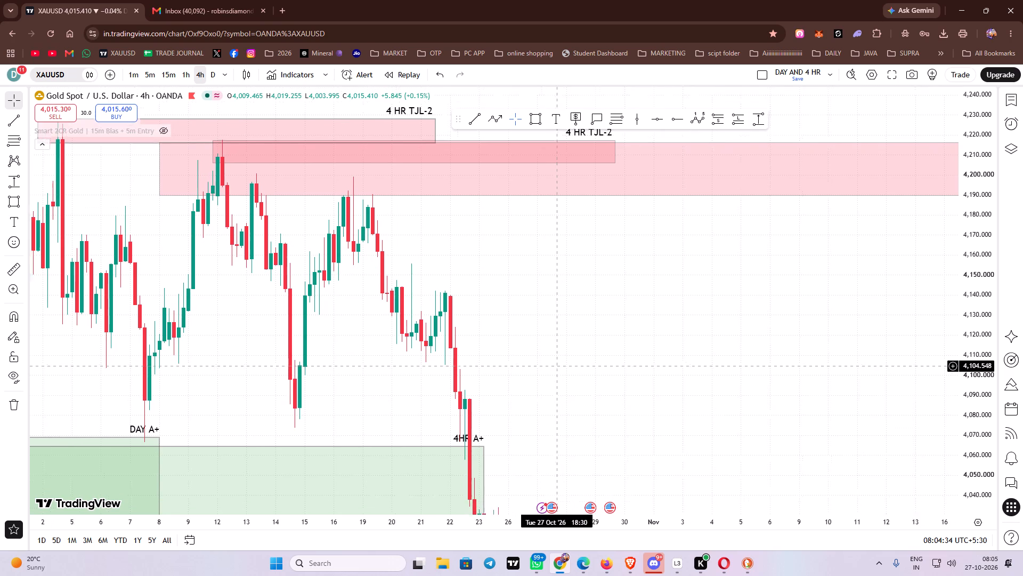
drag(554, 359, 545, 349)
drag(628, 420, 548, 309)
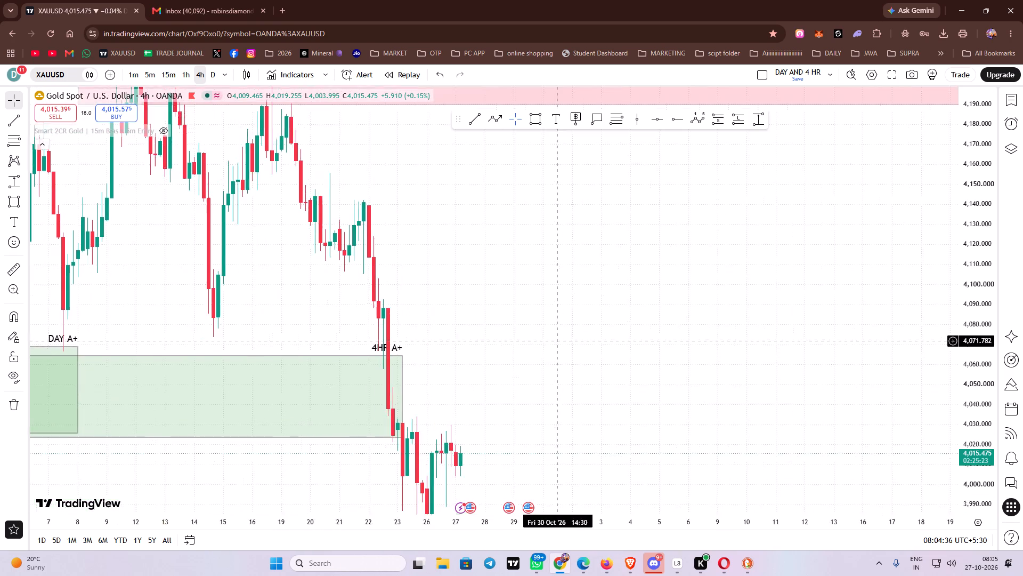
drag(548, 309, 551, 295)
drag(605, 379, 587, 321)
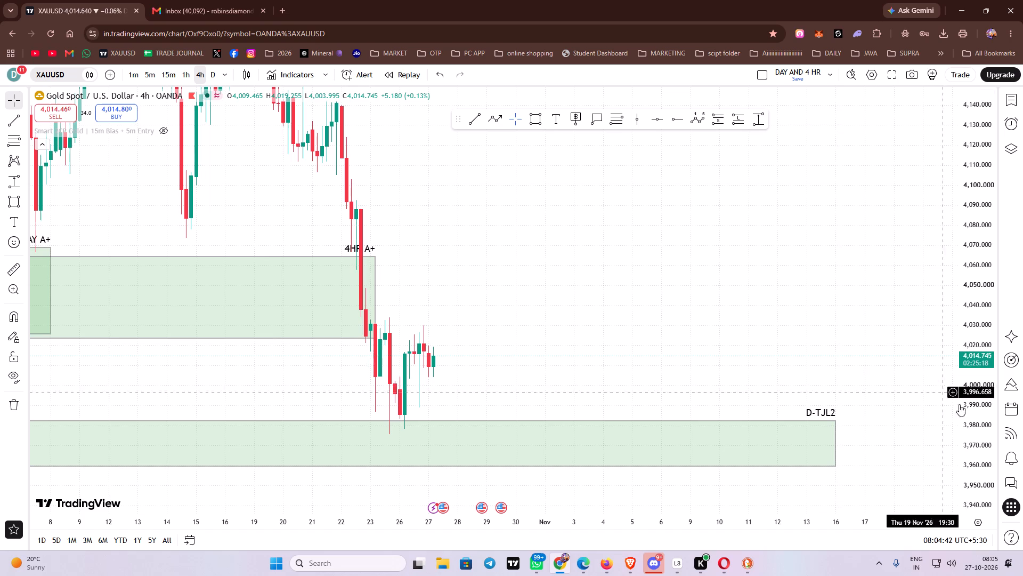
Draw a horizontal trendline at the recent swing low, about 3,975.6, from October 23 to November 4 on the 4-hour chart.
drag(985, 479, 993, 86)
drag(707, 330, 707, 323)
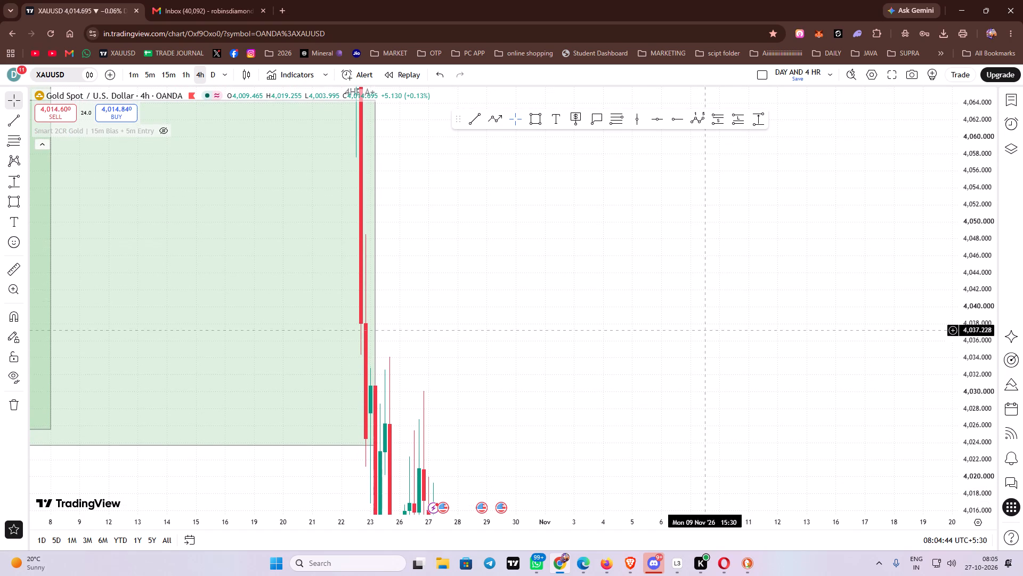
drag(707, 323, 732, 165)
drag(1000, 447, 956, 71)
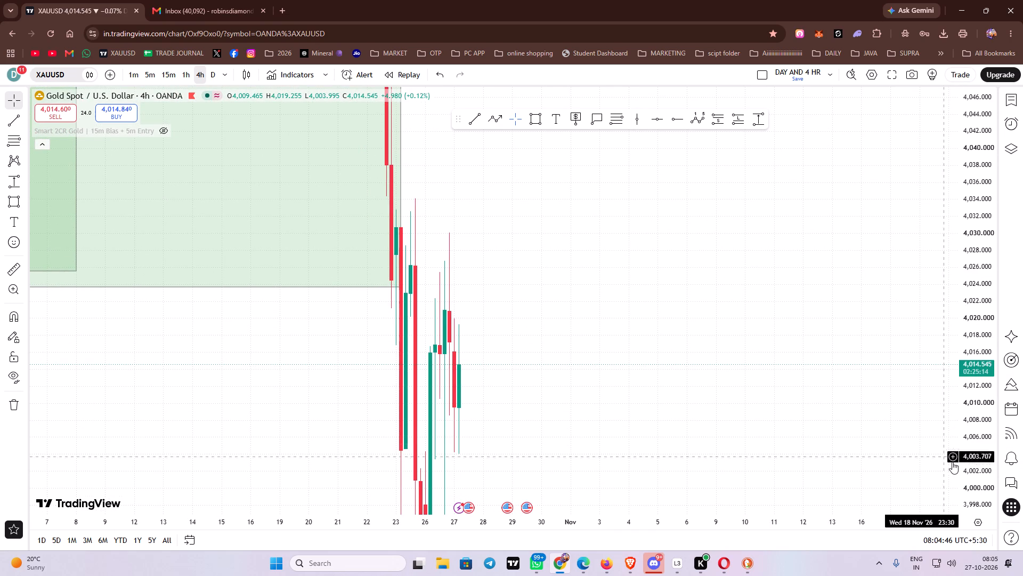
drag(968, 455, 1001, 563)
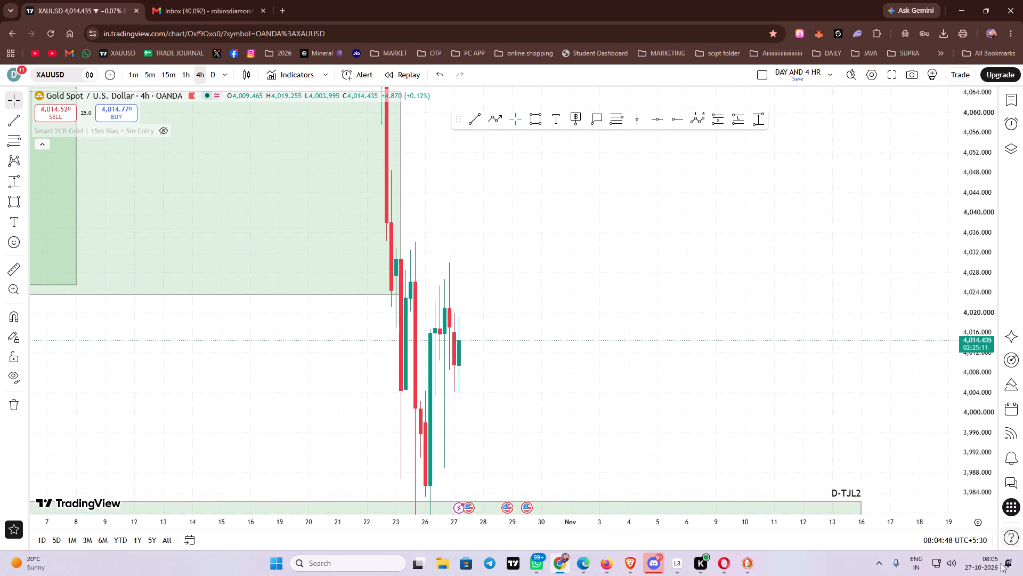
drag(1001, 563, 1000, 575)
drag(986, 137, 977, 322)
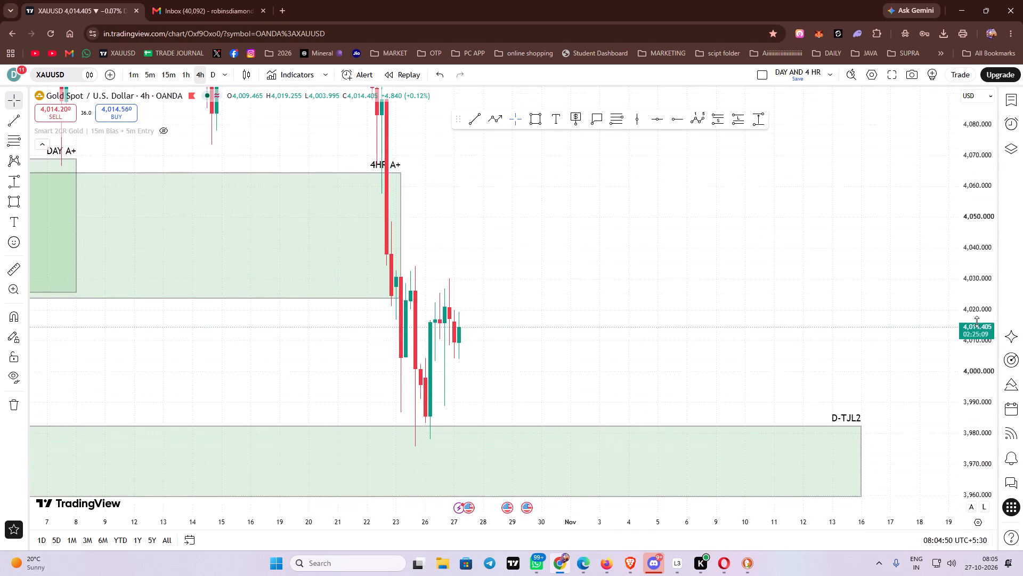
drag(977, 322, 973, 344)
scroll(660, 340, up, 1)
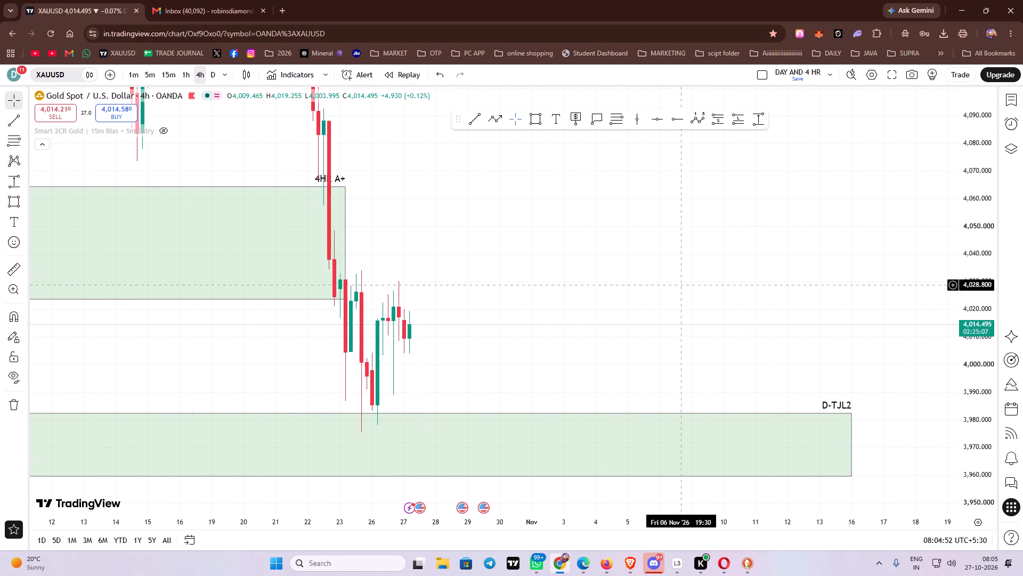
drag(651, 316, 654, 278)
click(468, 120)
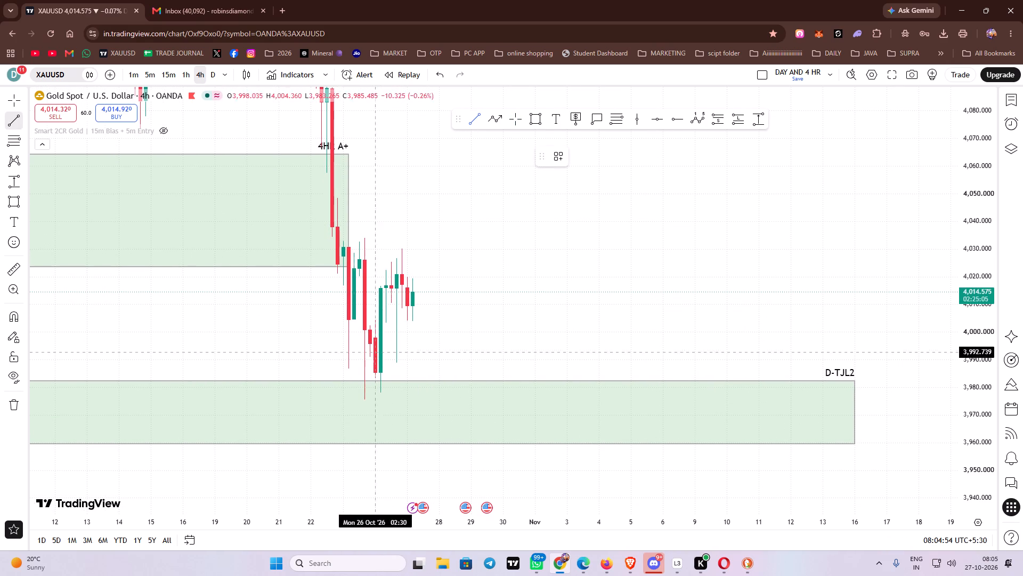
click(345, 399)
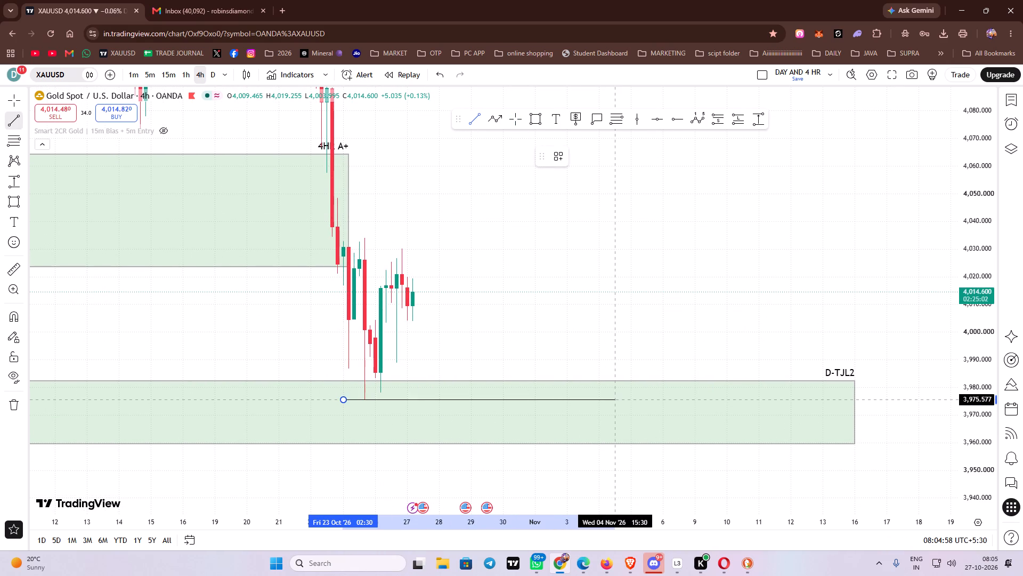
shift+click(616, 419)
Label the new swing-low trendline "4 HR LOW".
click(681, 150)
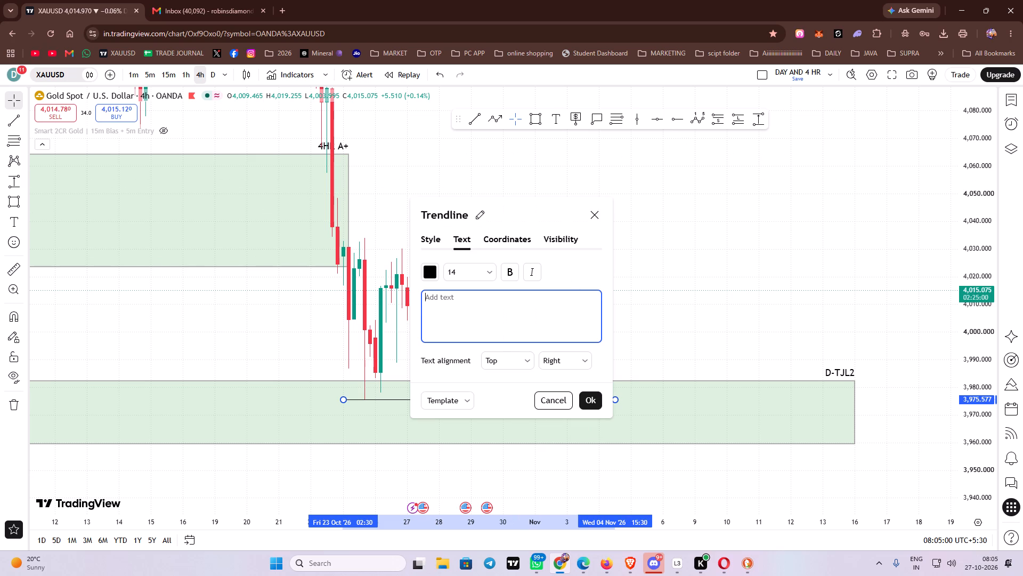
click(511, 301)
text(4 HR LOW)
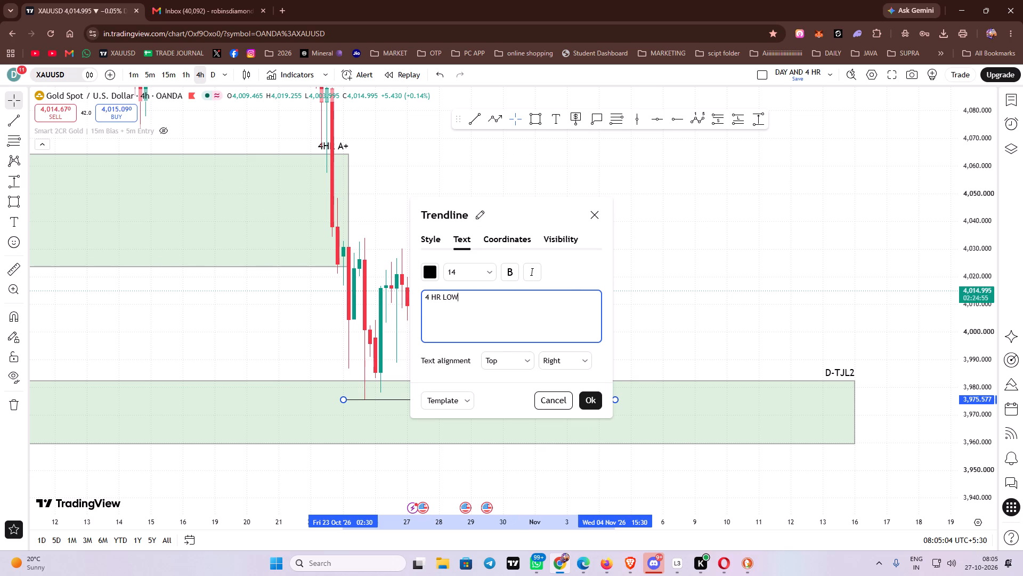
key(space)
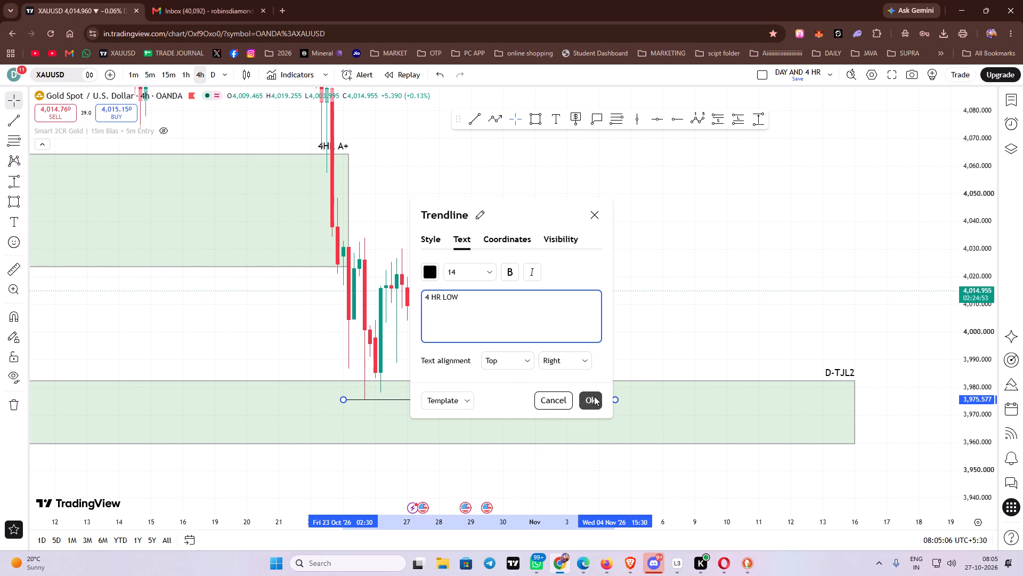
click(594, 396)
click(591, 319)
drag(607, 305, 592, 313)
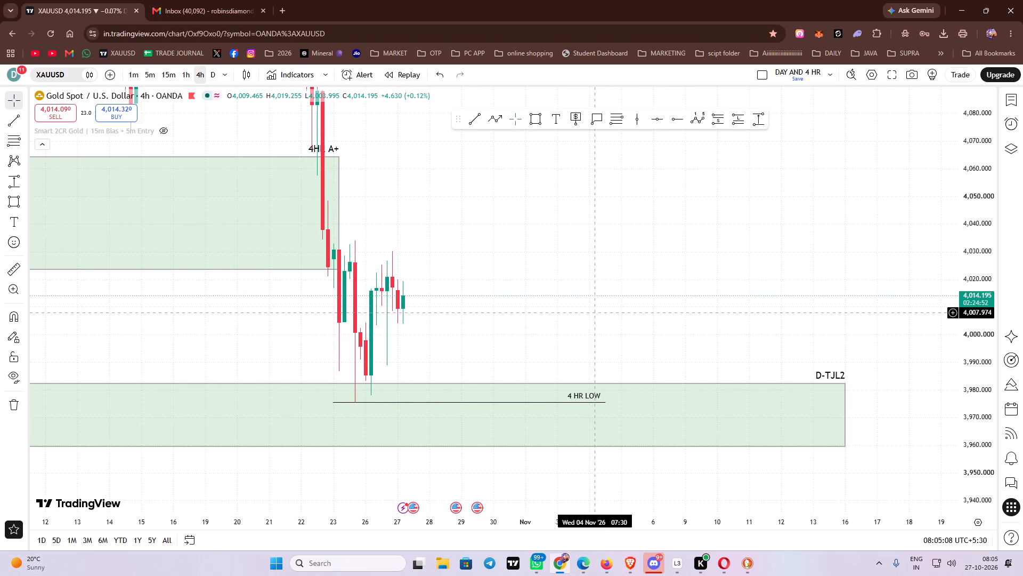
drag(592, 313, 651, 300)
Switch to the daily timeframe and examine the October candles against the DAY-TJL2, DAY A+, 4HR A+ and D-TJL2 zones.
click(217, 77)
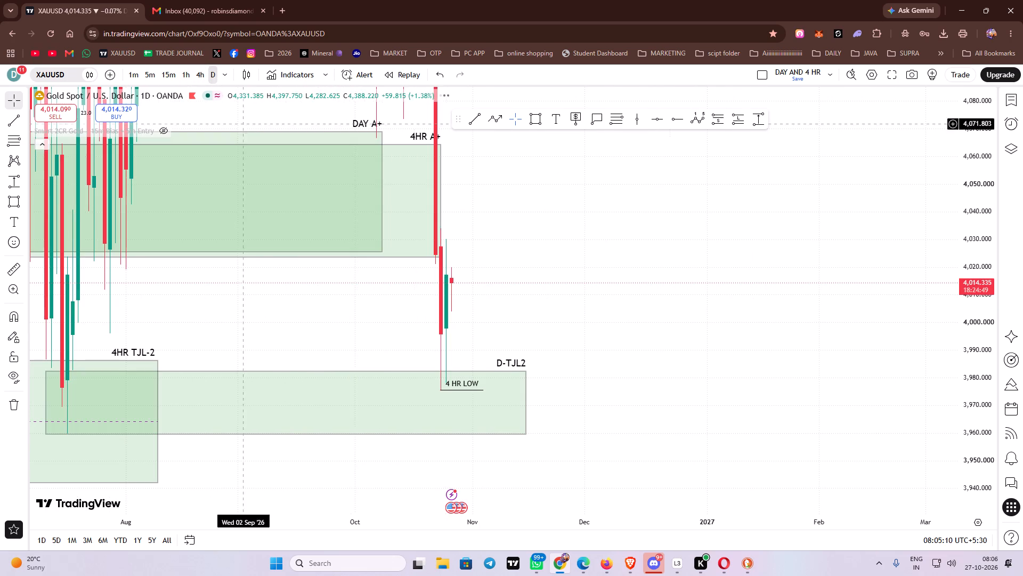
scroll(529, 222, up, 1)
right_click(529, 222)
click(546, 231)
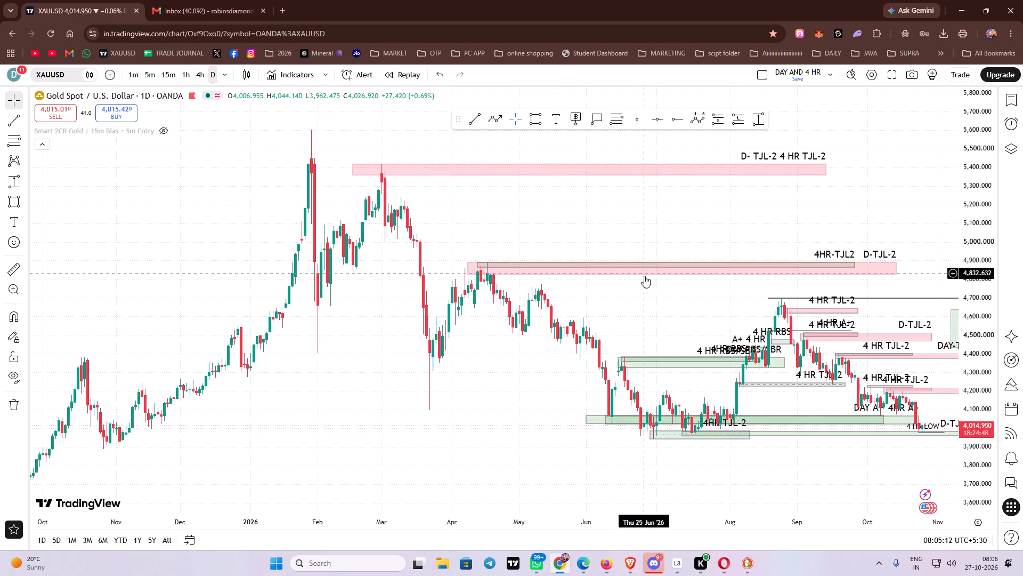
drag(676, 296, 312, 278)
drag(780, 413, 635, 358)
drag(978, 392, 980, 229)
drag(684, 388, 674, 217)
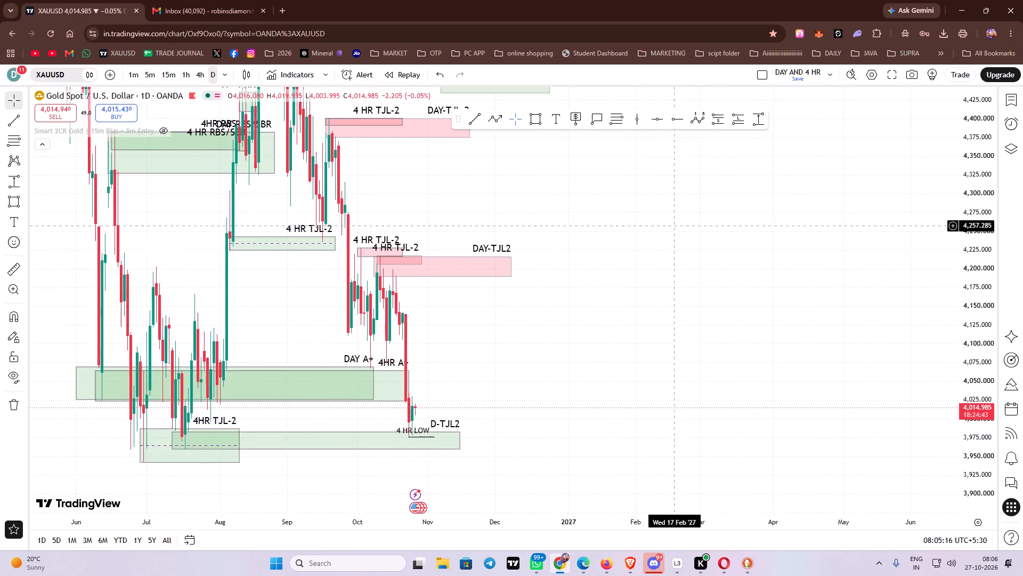
scroll(570, 313, up, 4)
drag(374, 346, 772, 273)
scroll(668, 260, up, 2)
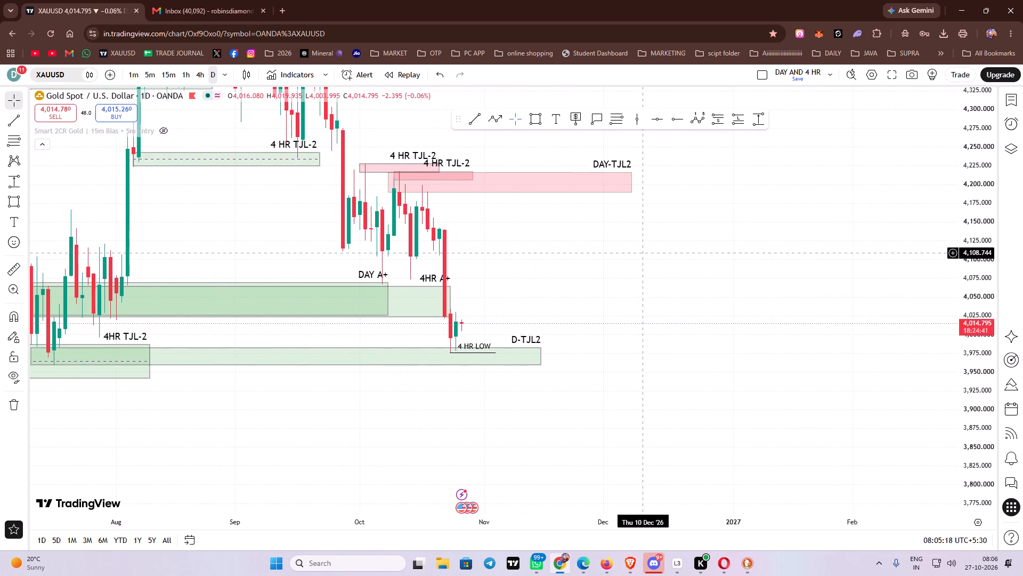
drag(642, 258, 634, 324)
drag(978, 439, 964, 308)
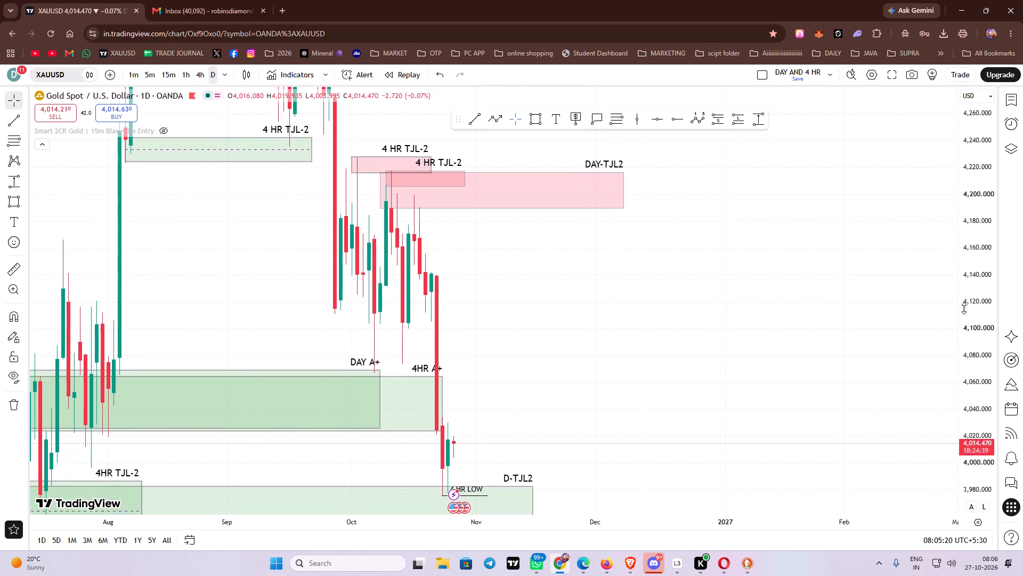
drag(964, 308, 963, 308)
drag(621, 440, 603, 325)
scroll(581, 357, up, 3)
drag(531, 367, 588, 423)
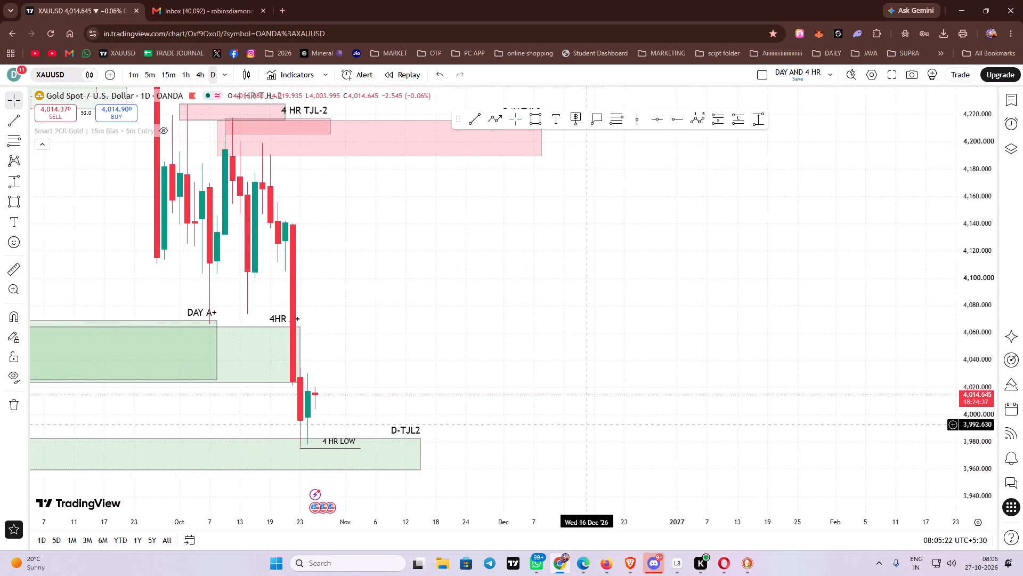
drag(588, 423, 641, 418)
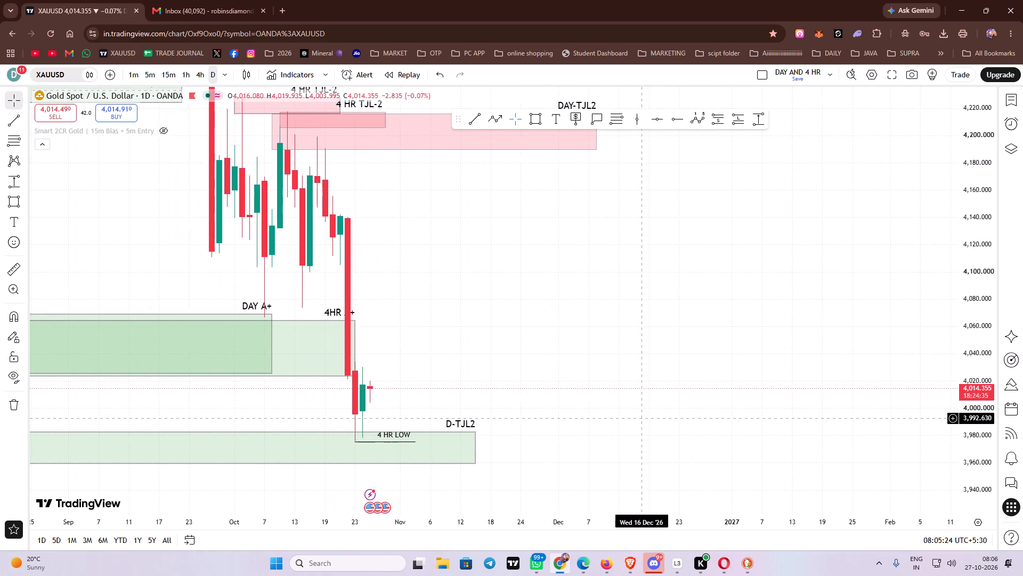
drag(641, 418, 728, 427)
drag(641, 289, 643, 326)
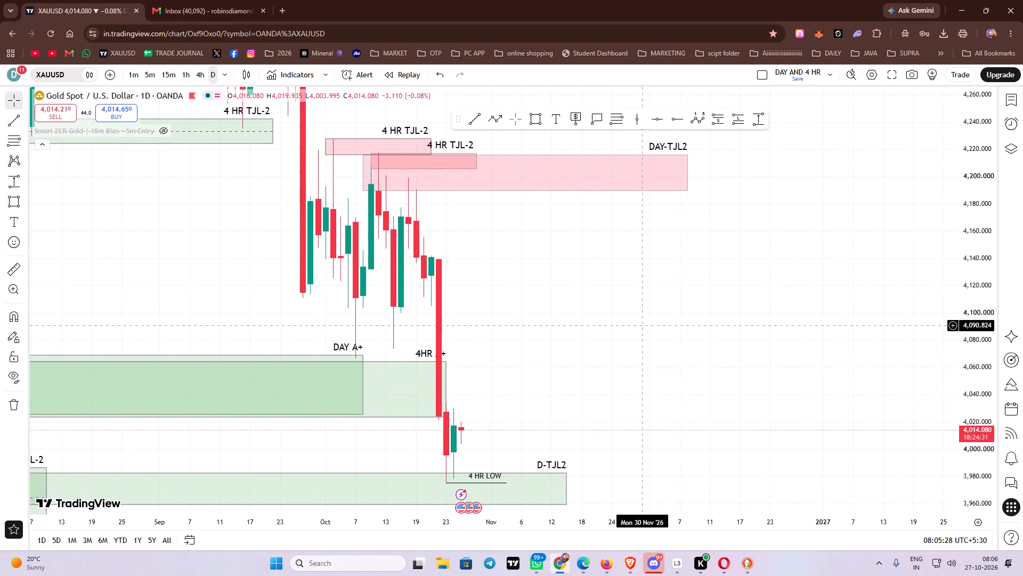
drag(643, 326, 645, 330)
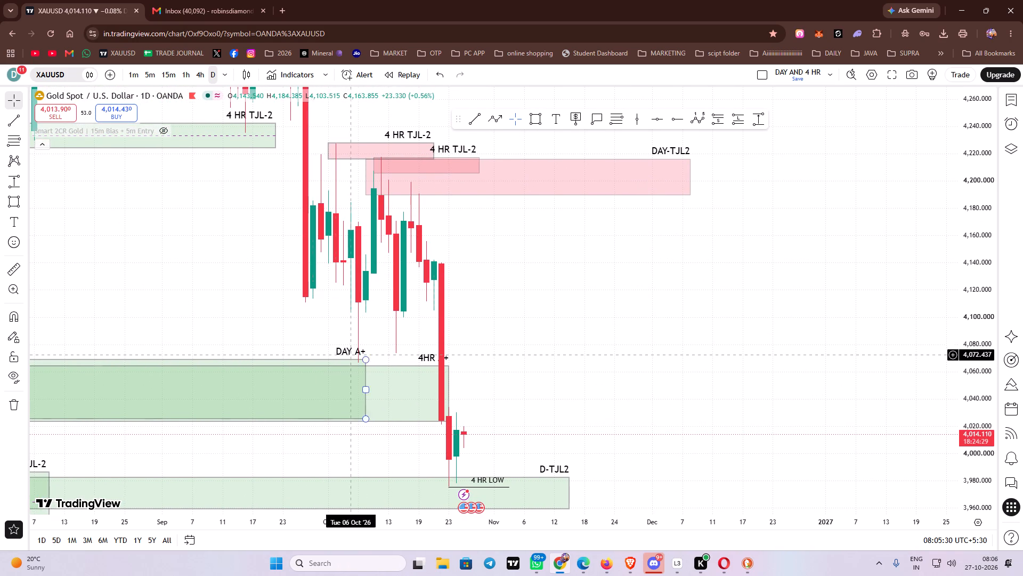
Examine the higher bearish TJL-2 zones and the DAY and 4 HR bias note, returning to the latest daily candles.
drag(607, 355, 666, 519)
drag(790, 261, 791, 270)
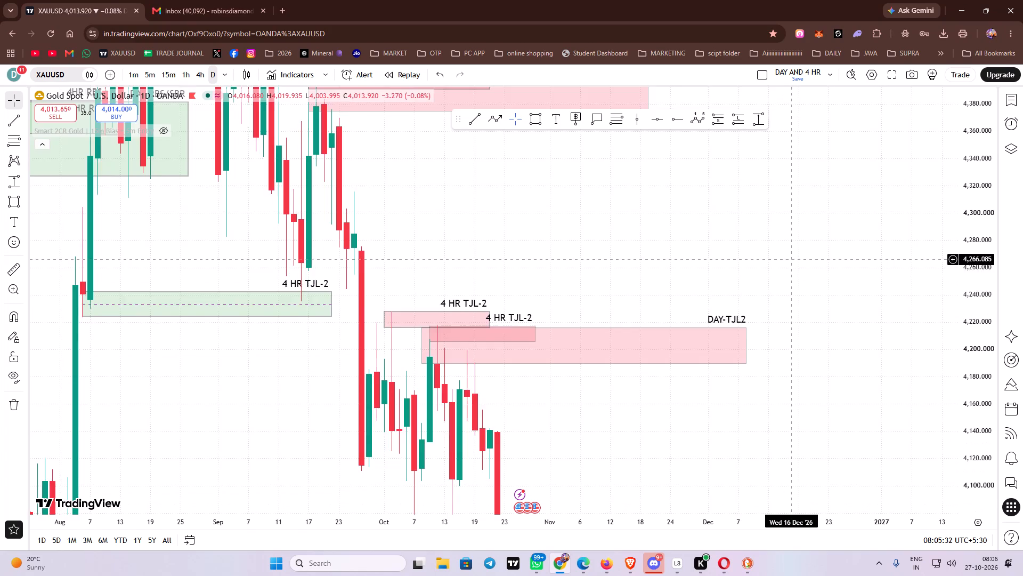
drag(791, 270, 785, 364)
drag(985, 155, 978, 383)
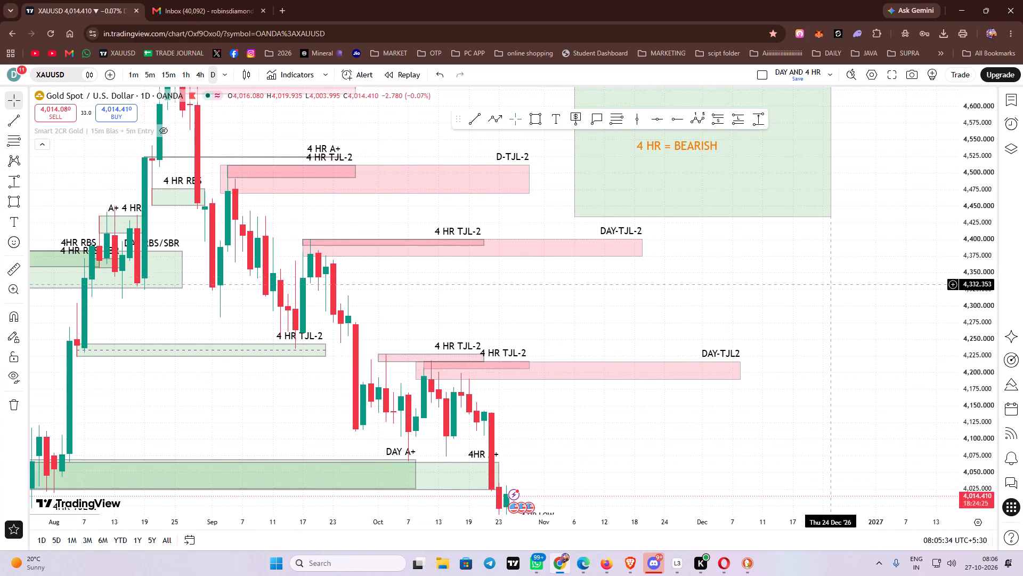
drag(823, 276, 811, 349)
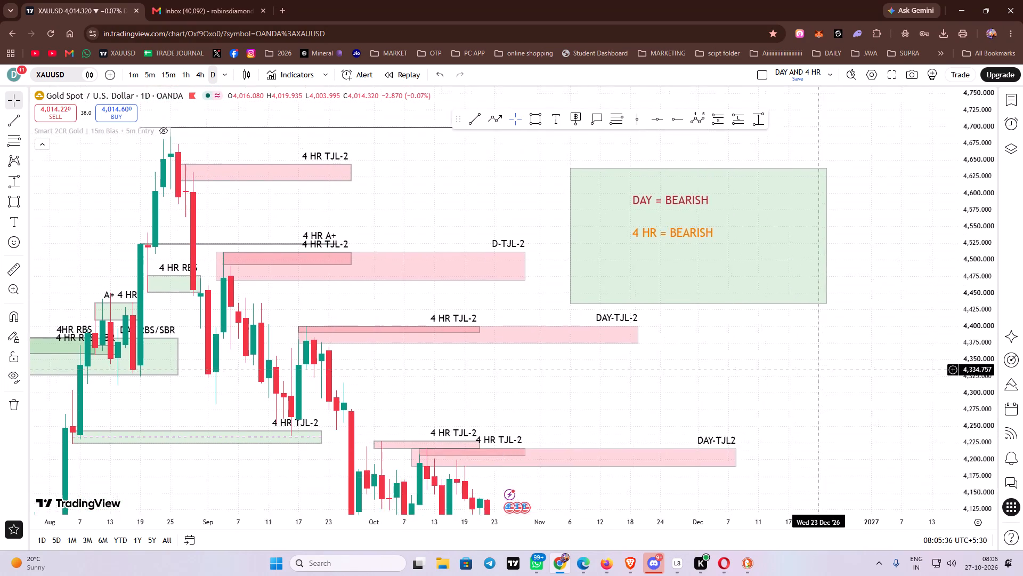
drag(811, 349, 786, 260)
drag(816, 398, 781, 289)
drag(761, 354, 731, 314)
drag(729, 317, 729, 321)
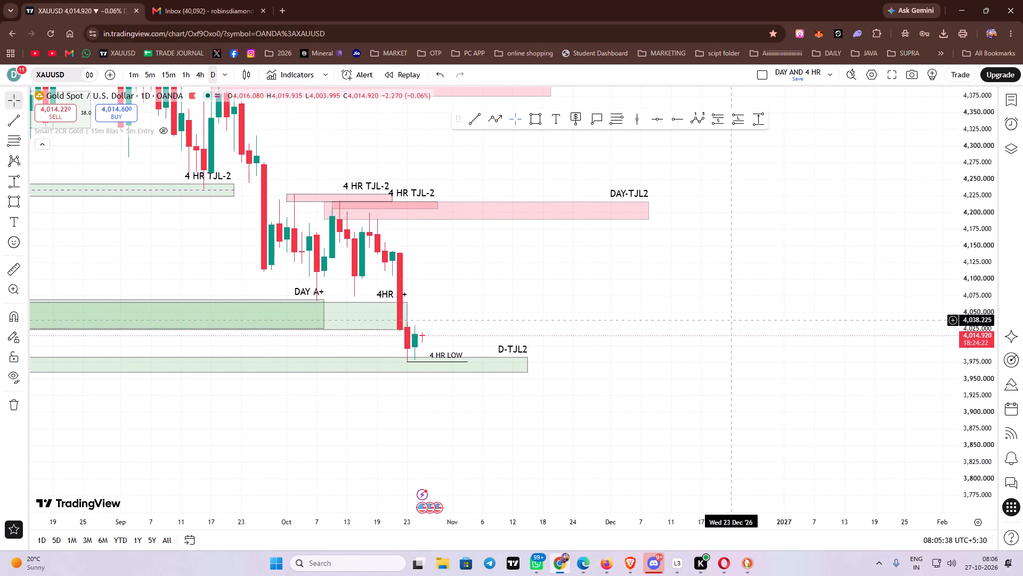
drag(729, 321, 729, 323)
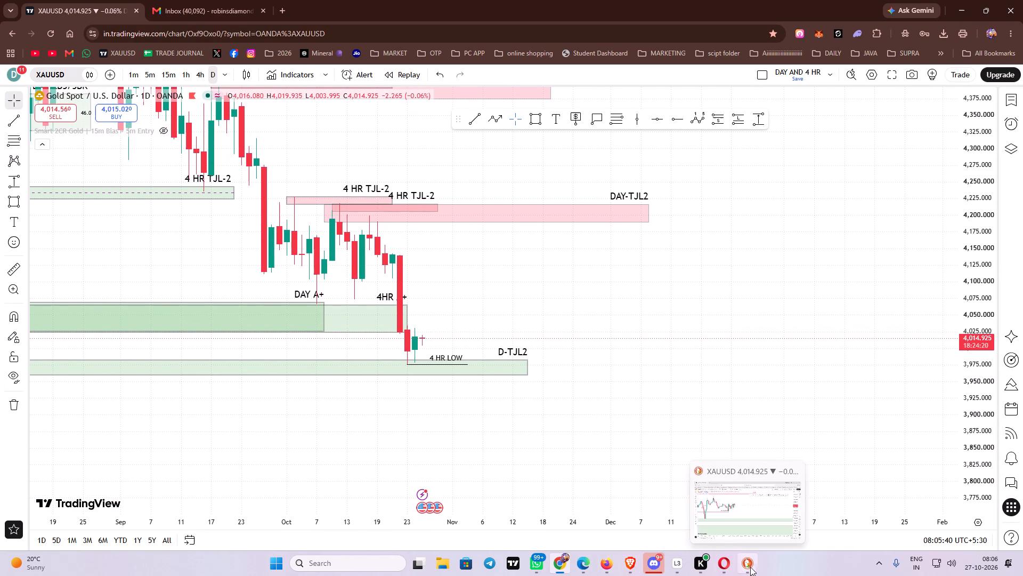
Switch to the DuckDuckGo window and examine the 15-minute XAUUSD candles against the 15 MIN and 4th level 15 min zones.
click(752, 567)
drag(570, 265, 665, 351)
scroll(651, 332, down, 3)
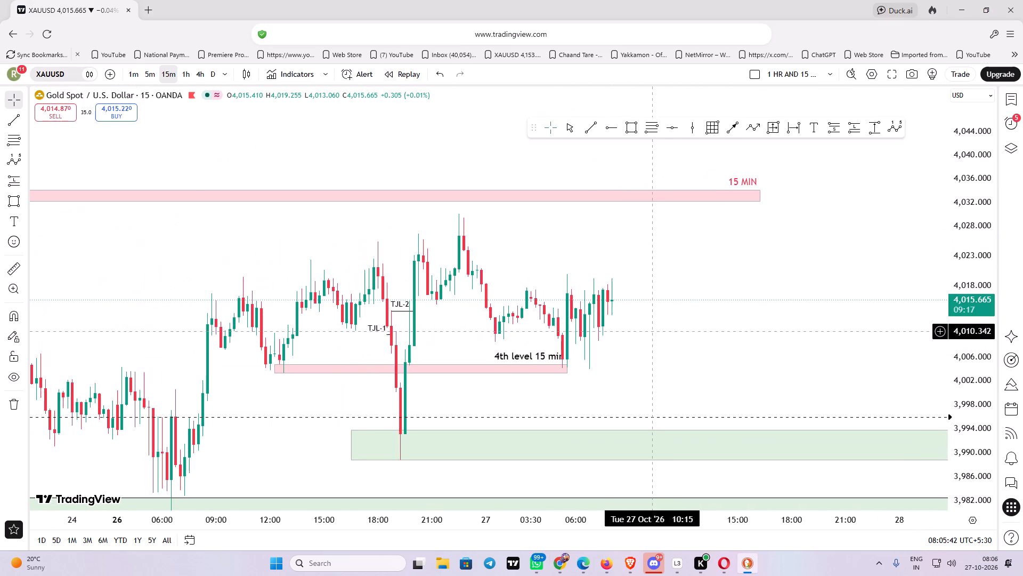
drag(716, 343, 629, 344)
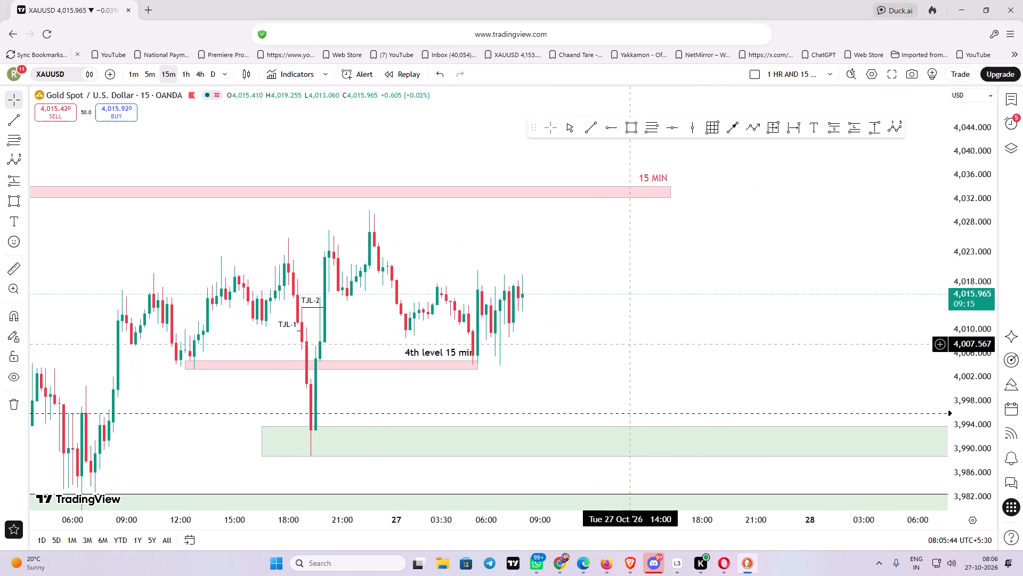
drag(629, 344, 598, 346)
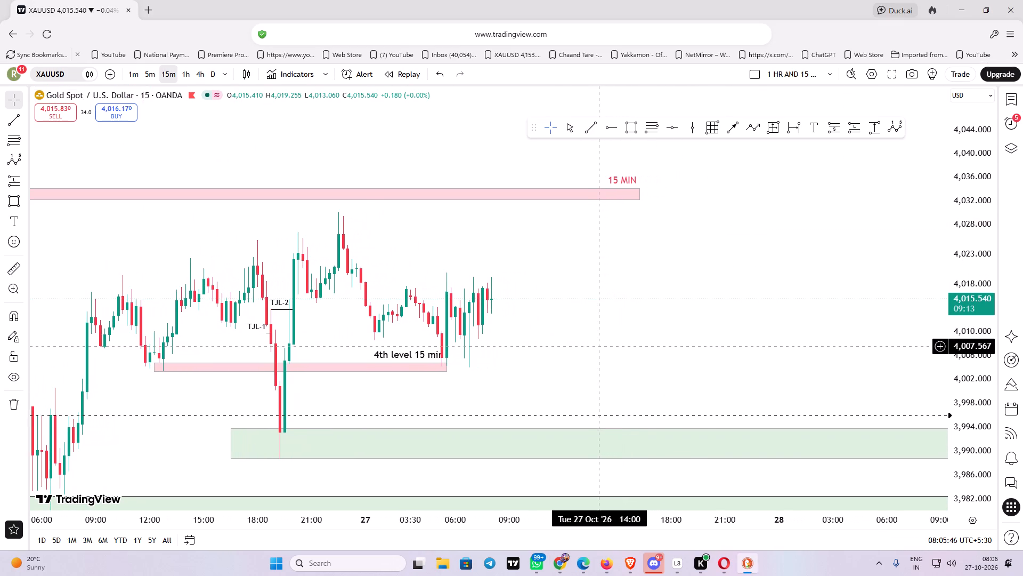
drag(598, 346, 592, 345)
drag(653, 343, 653, 345)
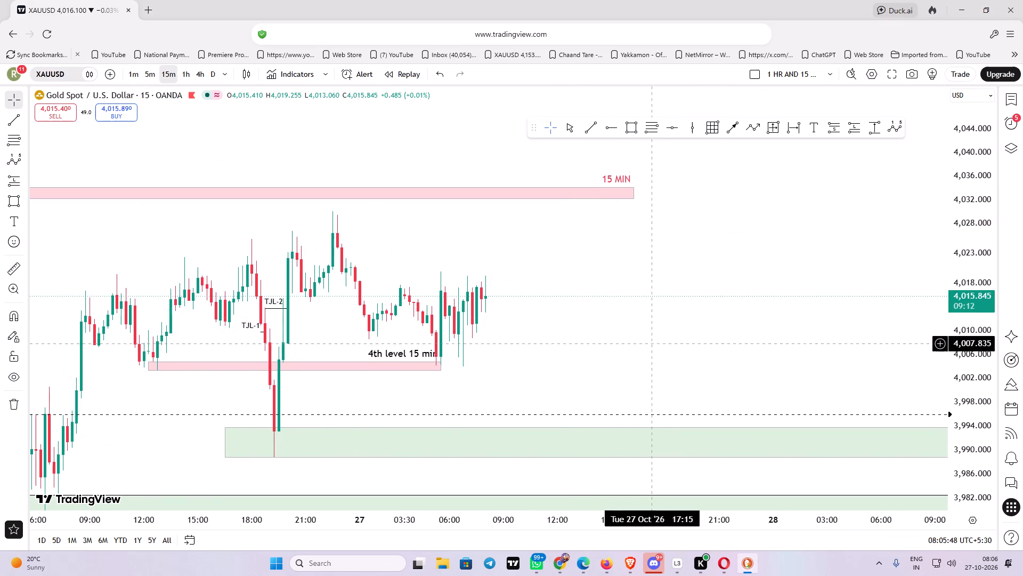
drag(653, 345, 619, 347)
click(619, 347)
drag(616, 345, 581, 334)
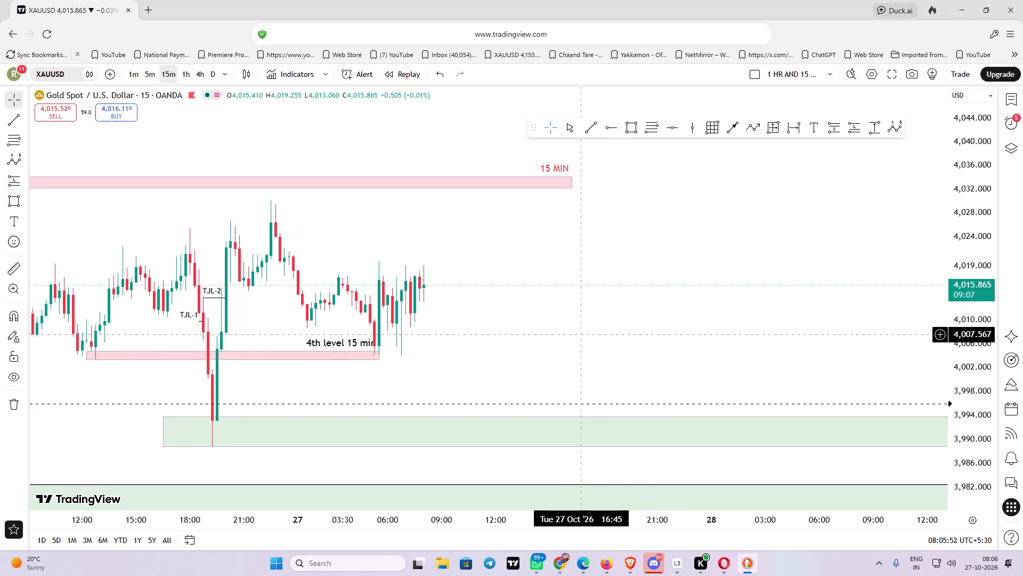
drag(581, 334, 566, 324)
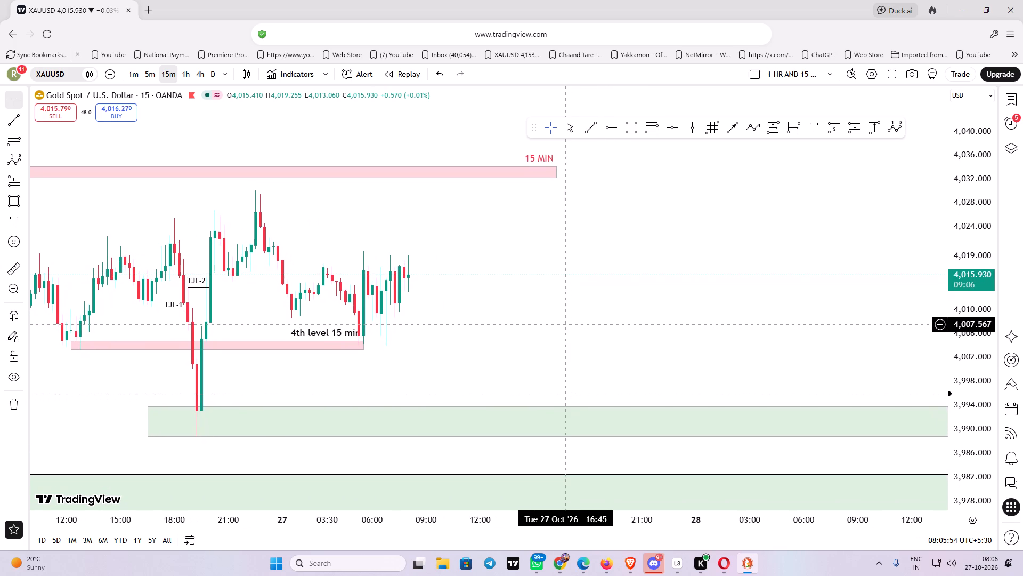
drag(566, 324, 559, 321)
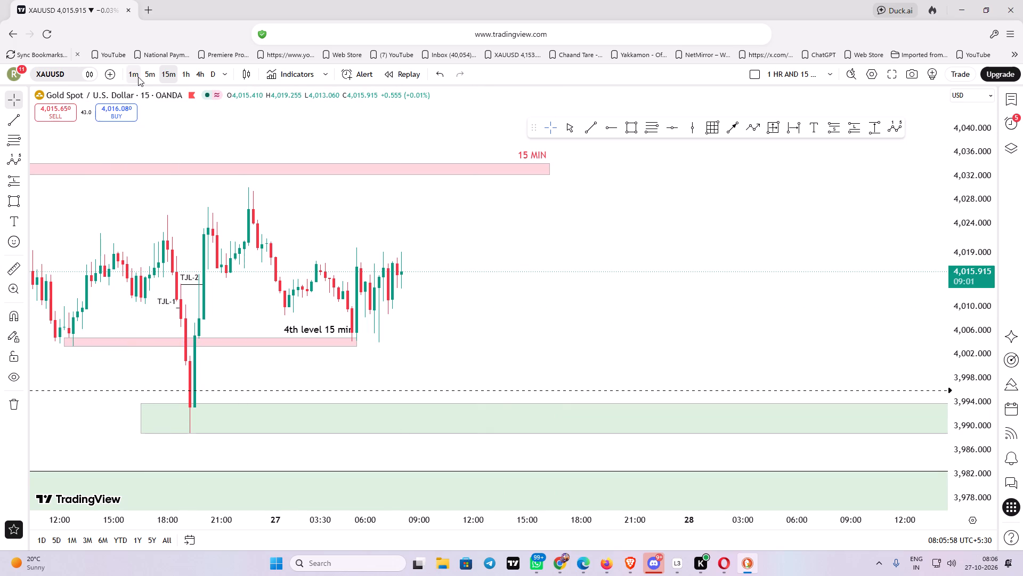
Switch to the 1-minute timeframe and examine the October 27 price structure around the decline into the 4th level 15 min zone.
click(138, 77)
scroll(500, 292, down, 7)
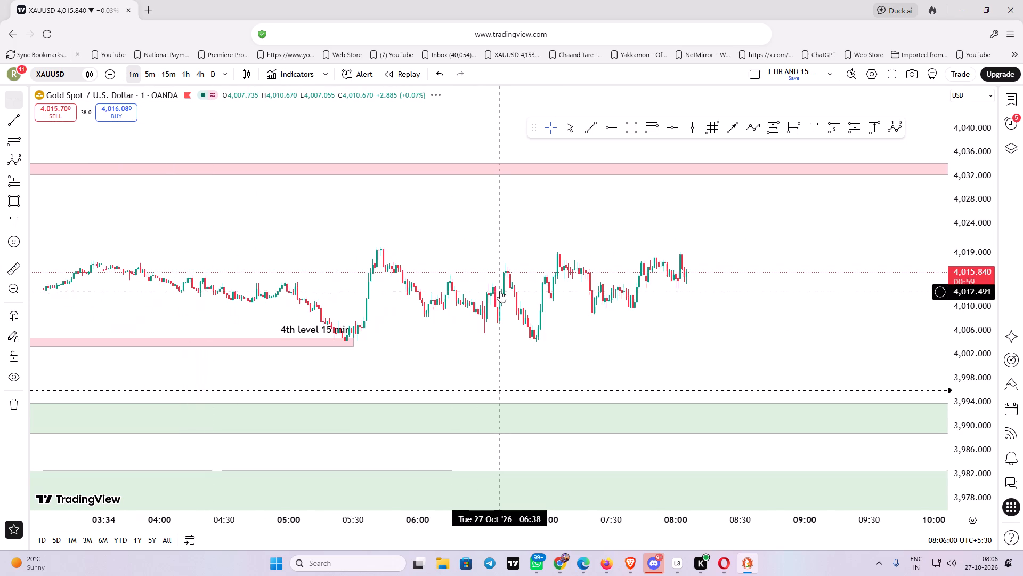
drag(705, 346, 679, 357)
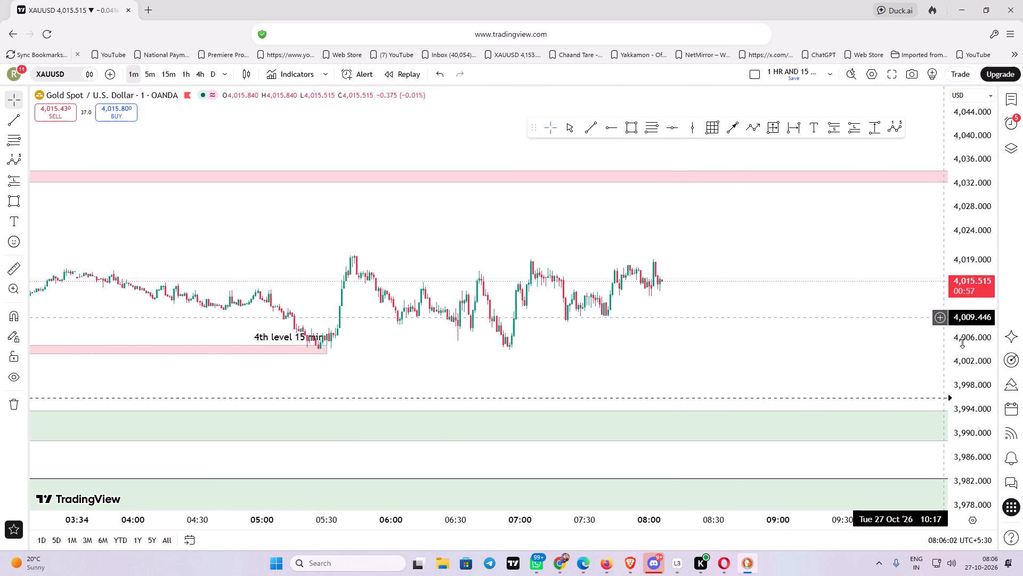
drag(980, 438, 973, 0)
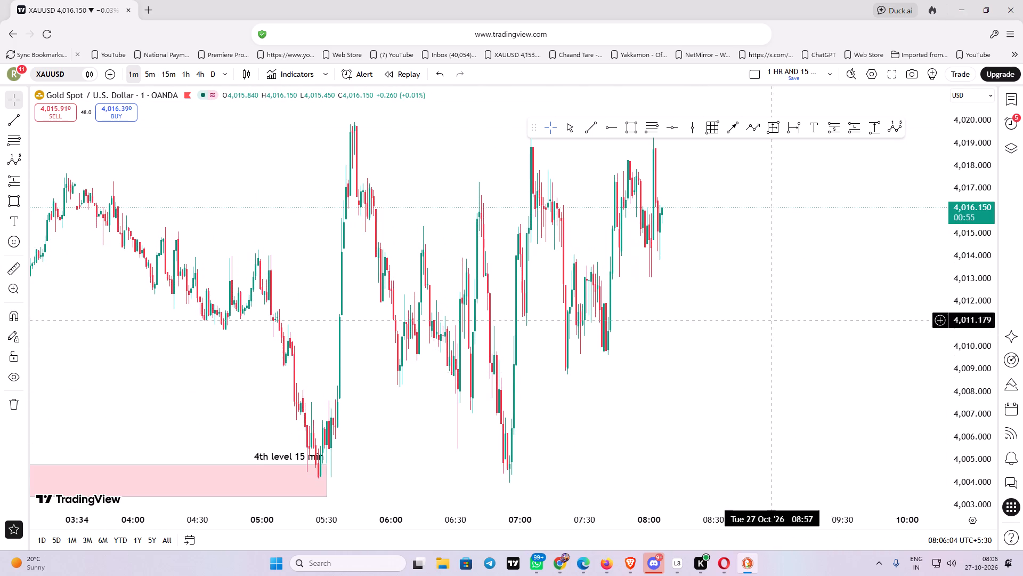
scroll(774, 316, up, 4)
drag(592, 370, 832, 322)
drag(428, 345, 770, 404)
scroll(176, 345, up, 3)
drag(195, 336, 241, 396)
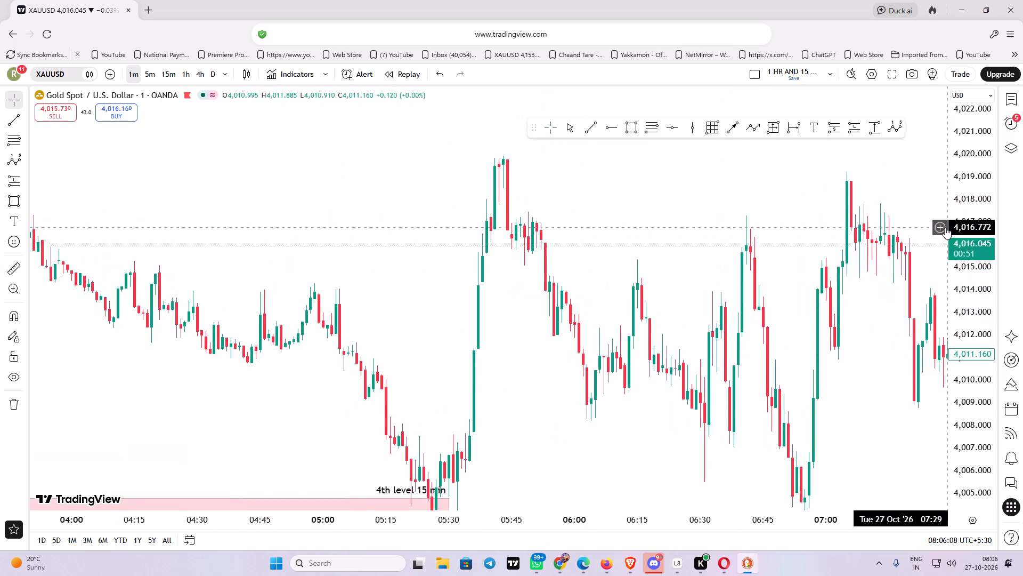
drag(968, 394, 985, 191)
drag(410, 326, 429, 283)
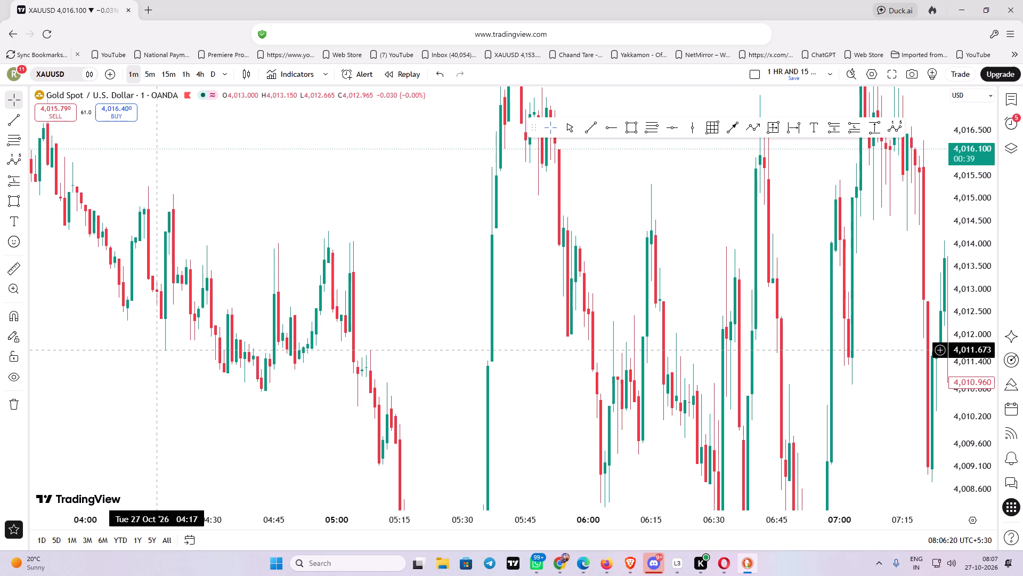
drag(159, 356, 159, 357)
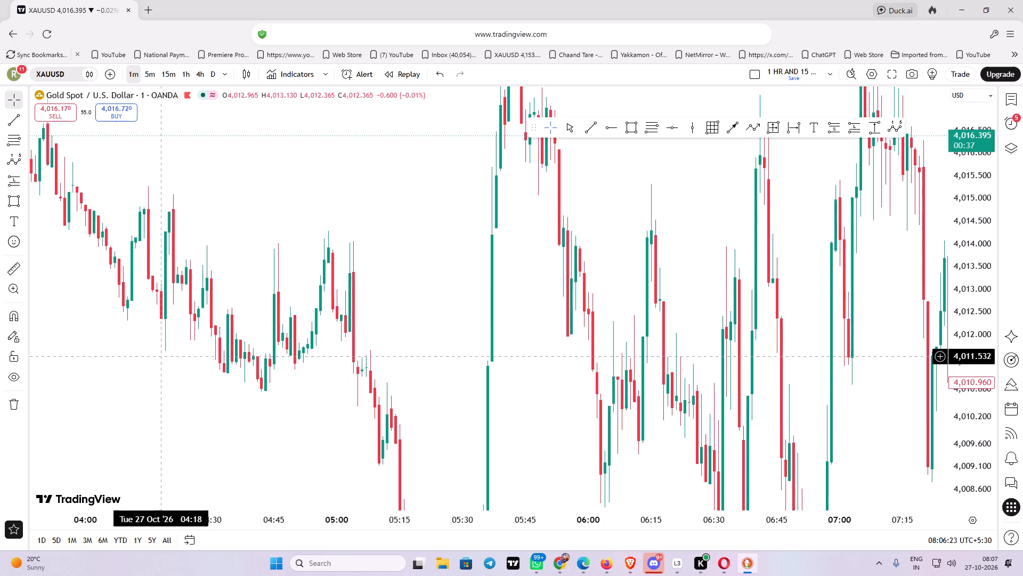
drag(159, 357, 315, 384)
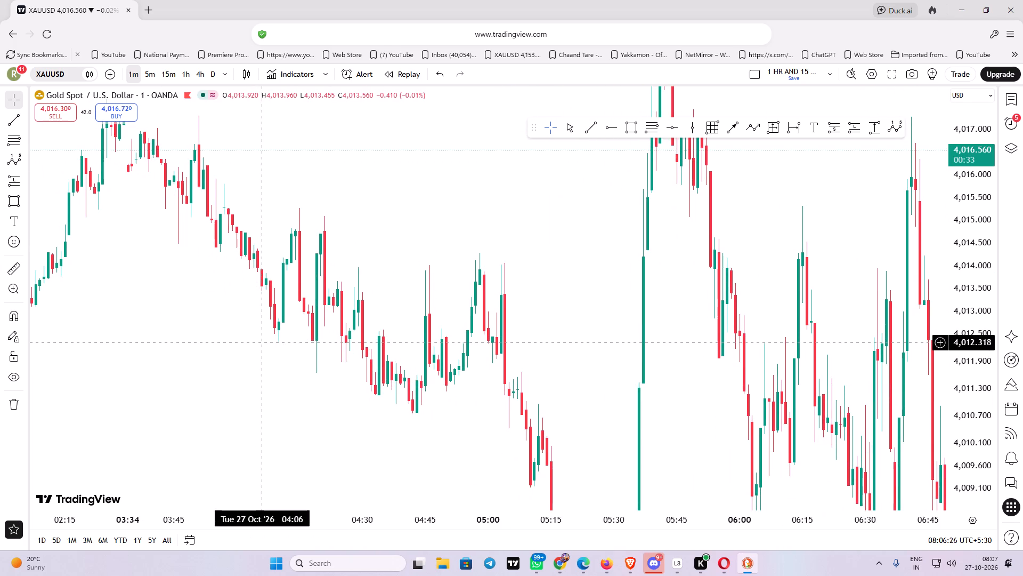
drag(264, 342, 470, 388)
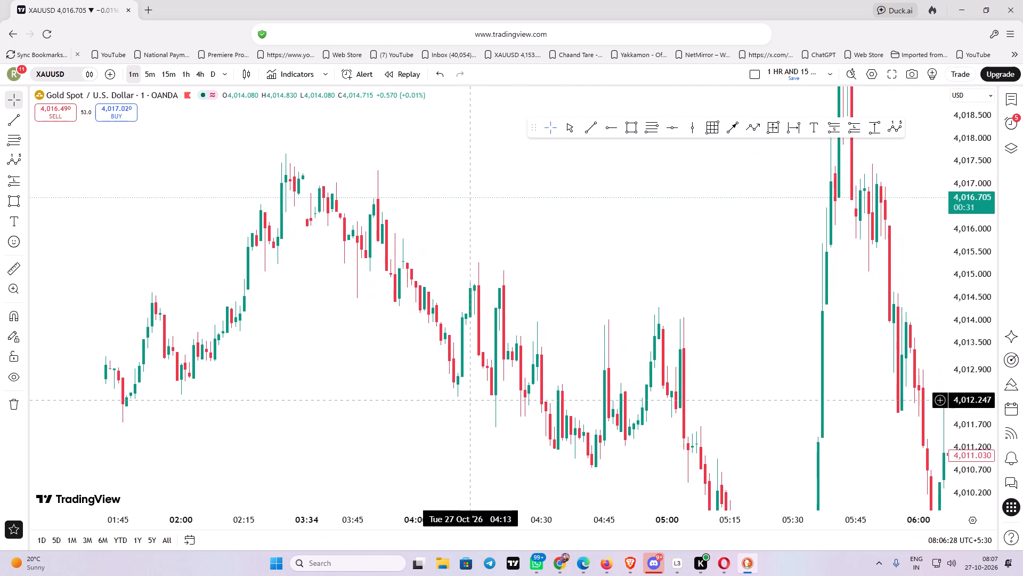
drag(470, 388, 471, 380)
Examine the wider 1-minute price action from late October 26 through the morning swings of October 27.
scroll(472, 373, down, 3)
drag(571, 409, 545, 434)
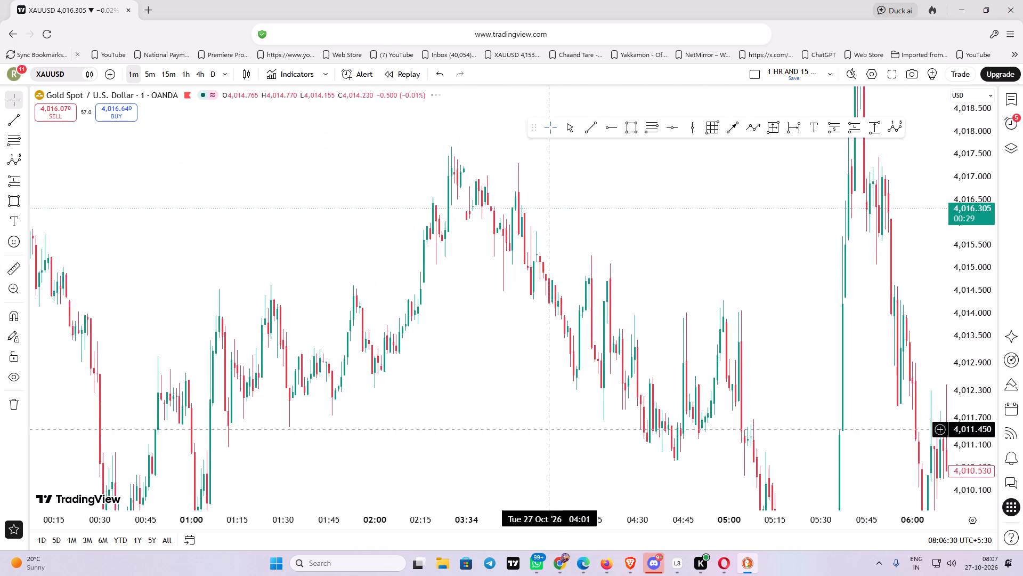
drag(545, 434, 440, 348)
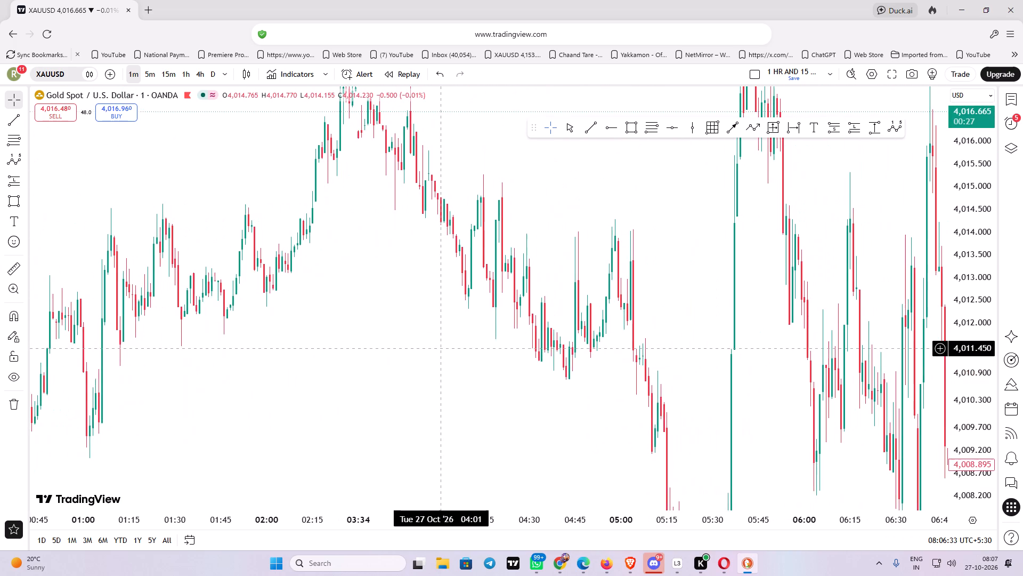
drag(440, 348, 363, 411)
scroll(344, 376, down, 3)
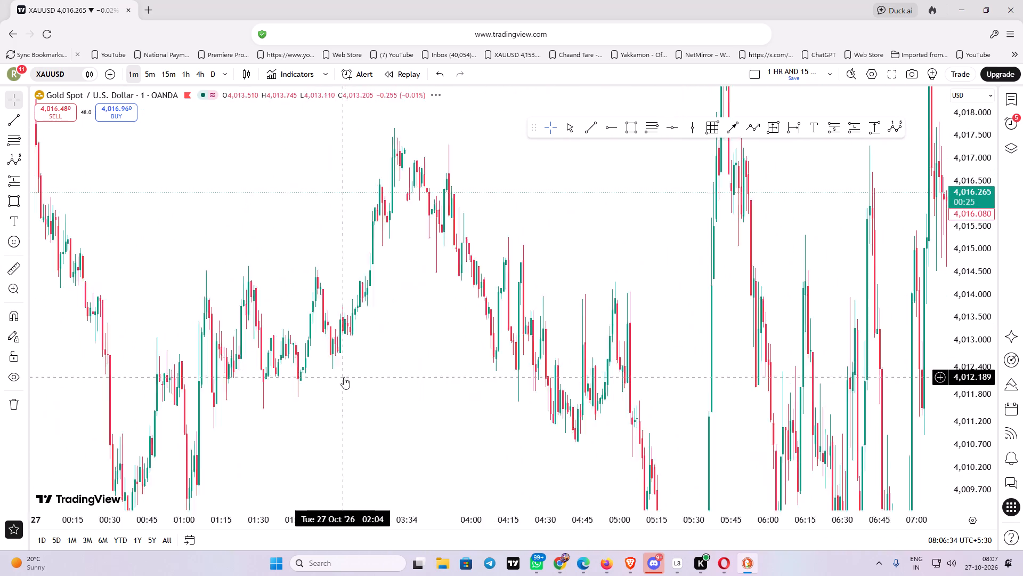
scroll(344, 377, down, 3)
drag(499, 324, 470, 317)
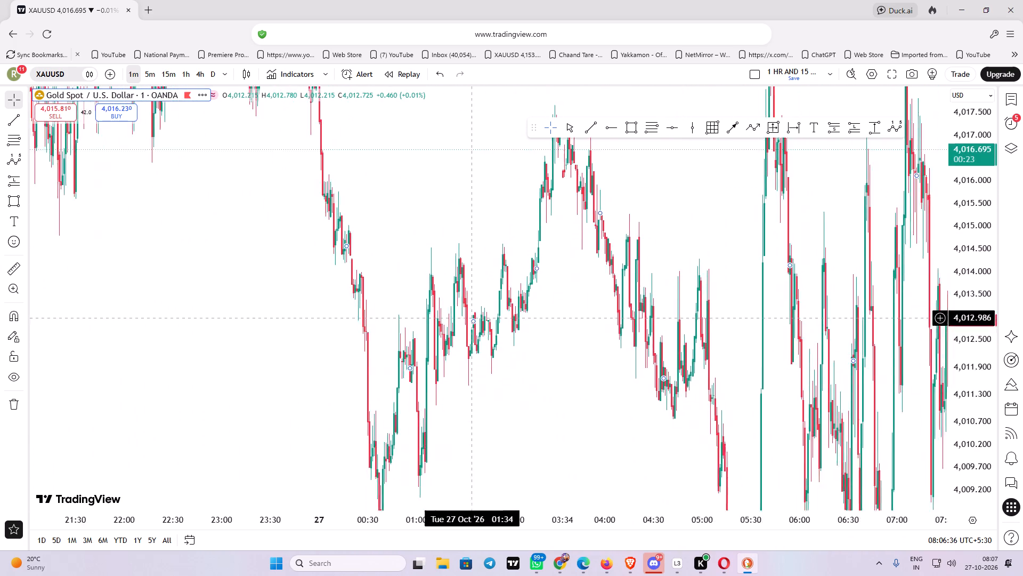
drag(470, 317, 353, 380)
scroll(413, 217, up, 5)
drag(342, 246, 359, 273)
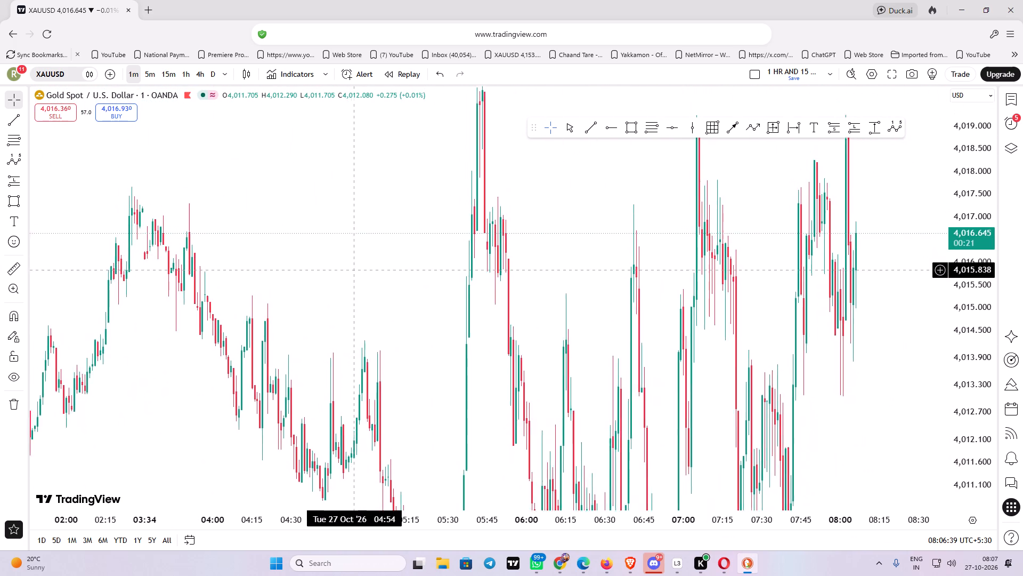
drag(359, 273, 400, 283)
drag(400, 309, 471, 194)
scroll(480, 230, up, 1)
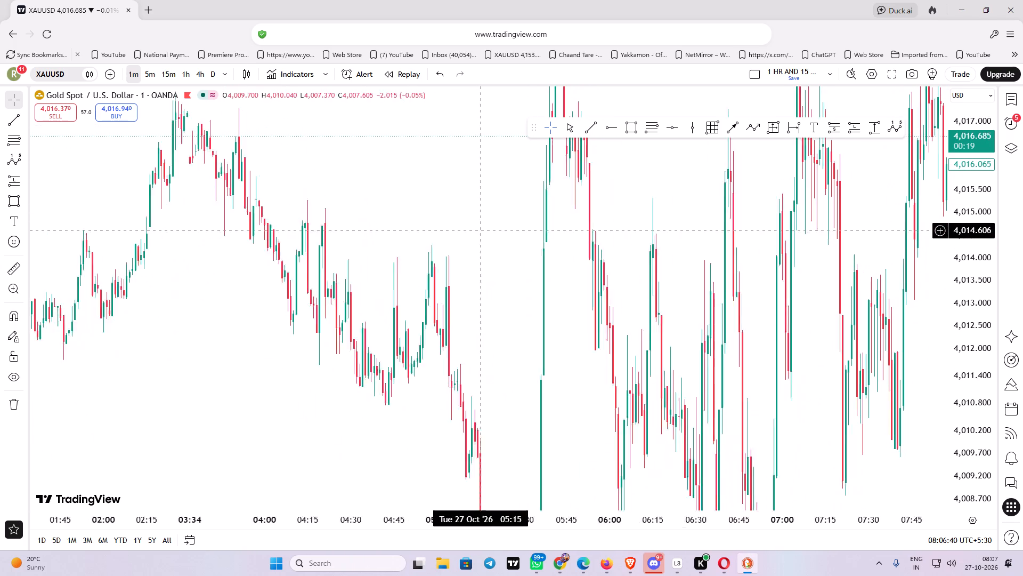
Draw a short horizontal trendline under the 1-minute swing low at about 4,009.1, from 05:06 to about 05:17 on October 27.
scroll(480, 230, up, 1)
drag(449, 301, 476, 258)
drag(969, 356, 979, 255)
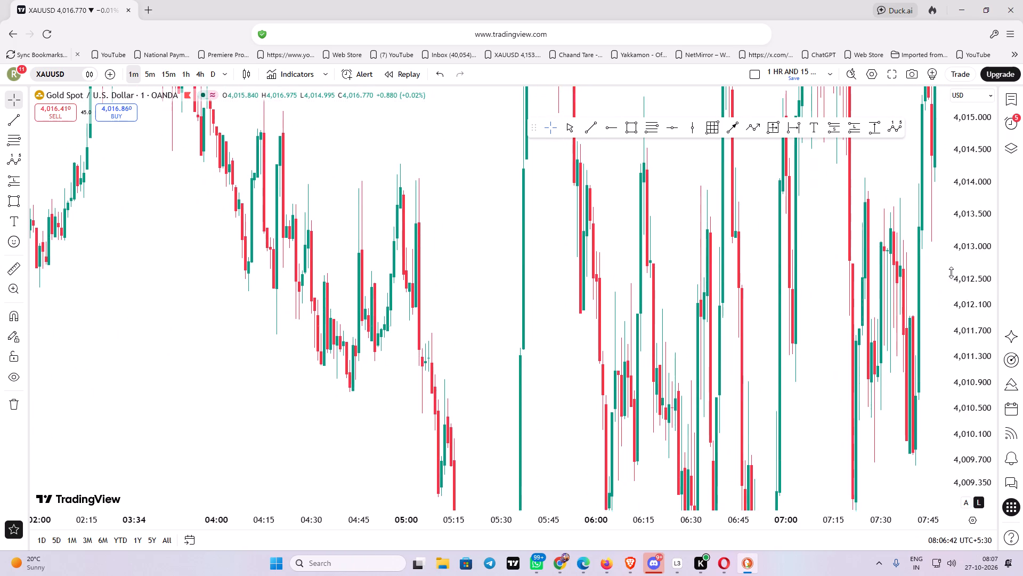
drag(470, 361, 459, 265)
scroll(445, 303, up, 5)
drag(177, 343, 234, 320)
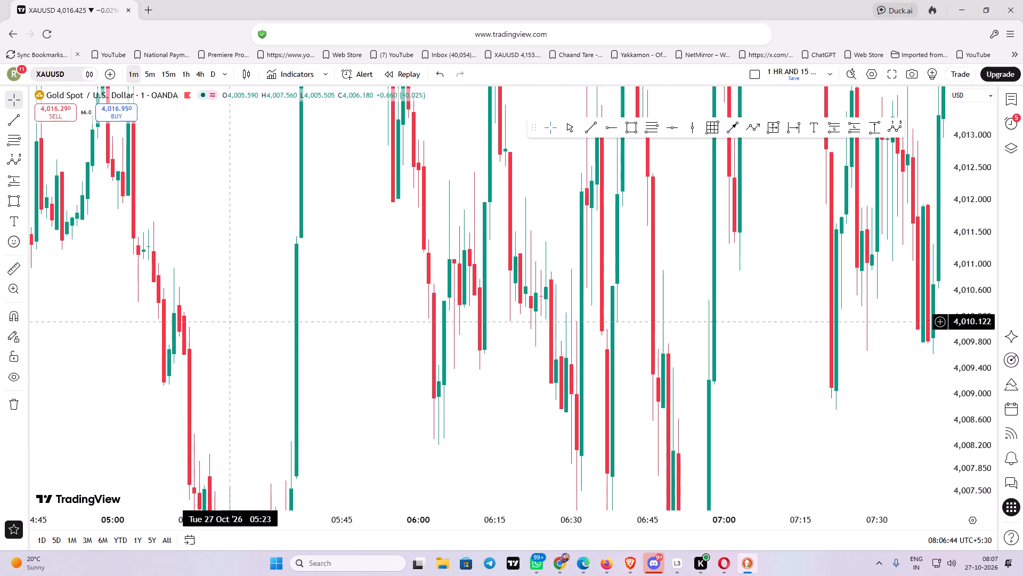
drag(234, 320, 236, 317)
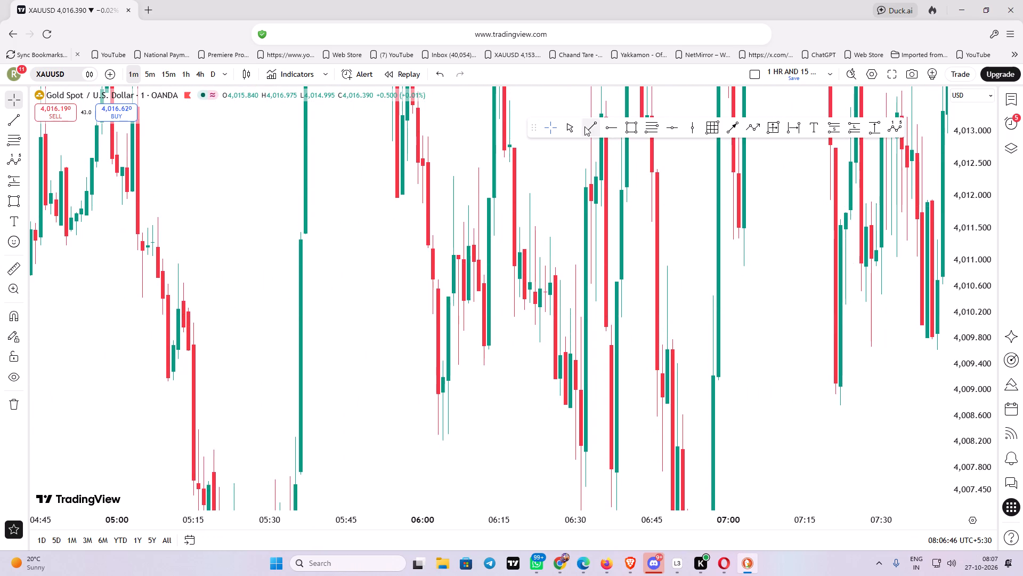
click(587, 124)
click(145, 382)
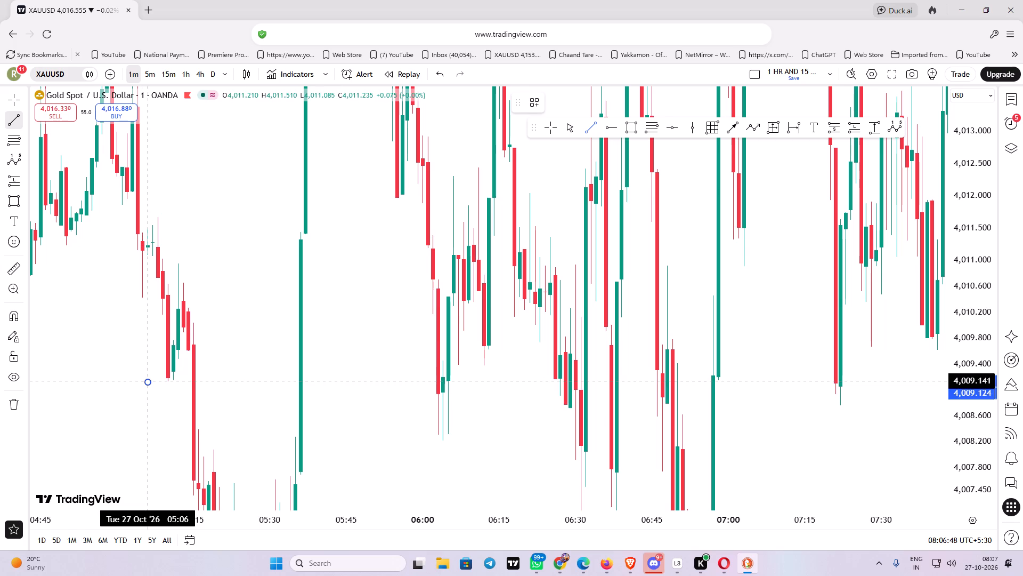
shift+click(204, 386)
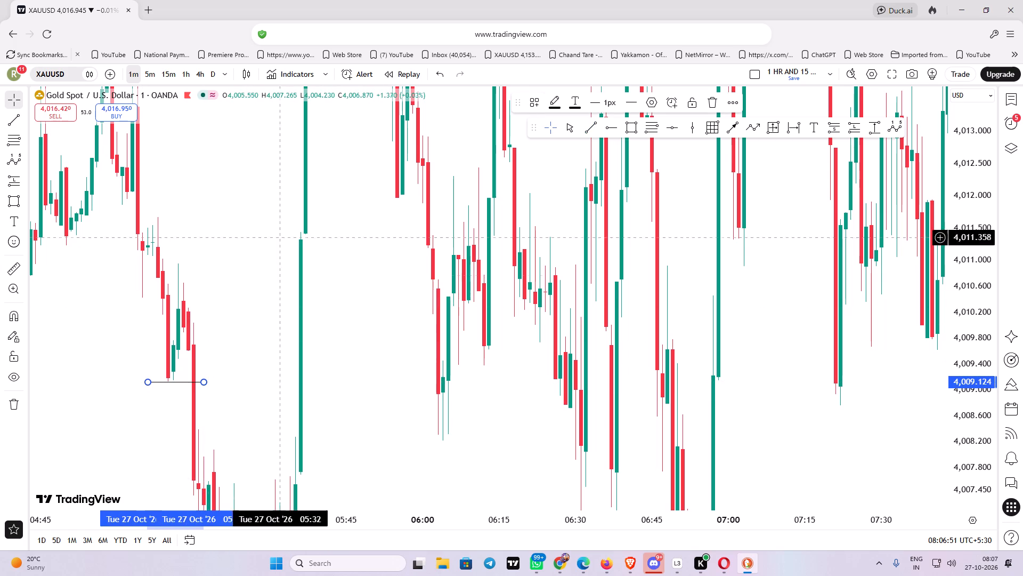
Draw a horizontal trendline at the pullback high, about 4,010.95, from 05:10 to about 06:03 on the 1-minute chart.
click(594, 130)
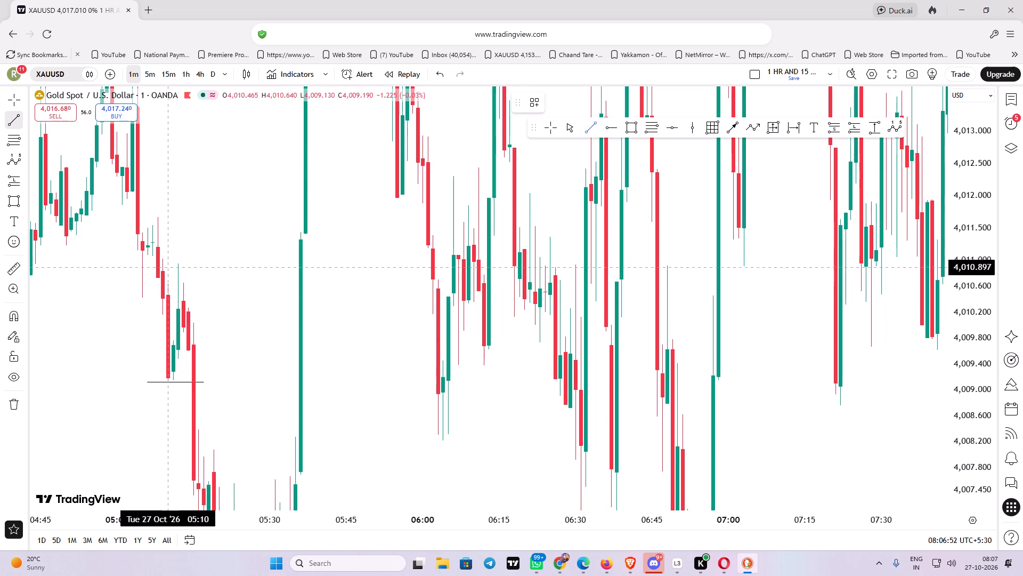
click(169, 263)
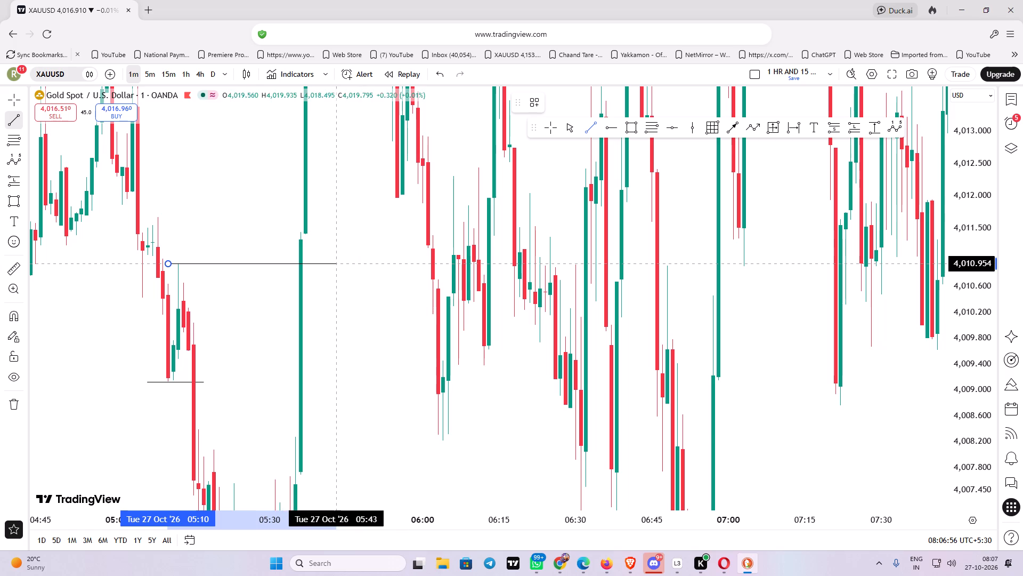
shift+click(439, 259)
Measure the price range from the 1-minute swing-low line at about 4,009.12 up to about 4,015.33, and remove the measurement.
drag(431, 322, 394, 325)
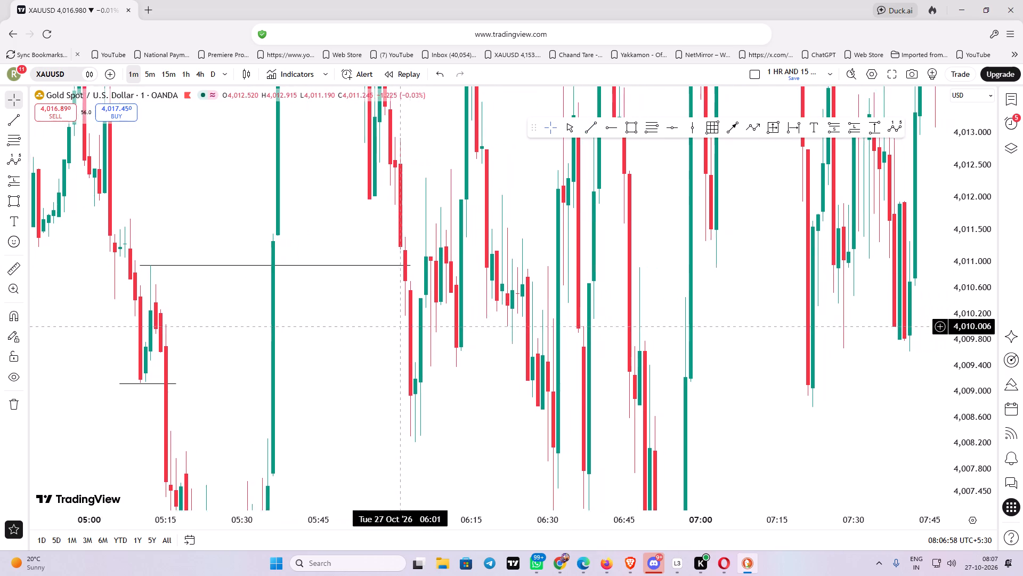
drag(394, 325, 375, 320)
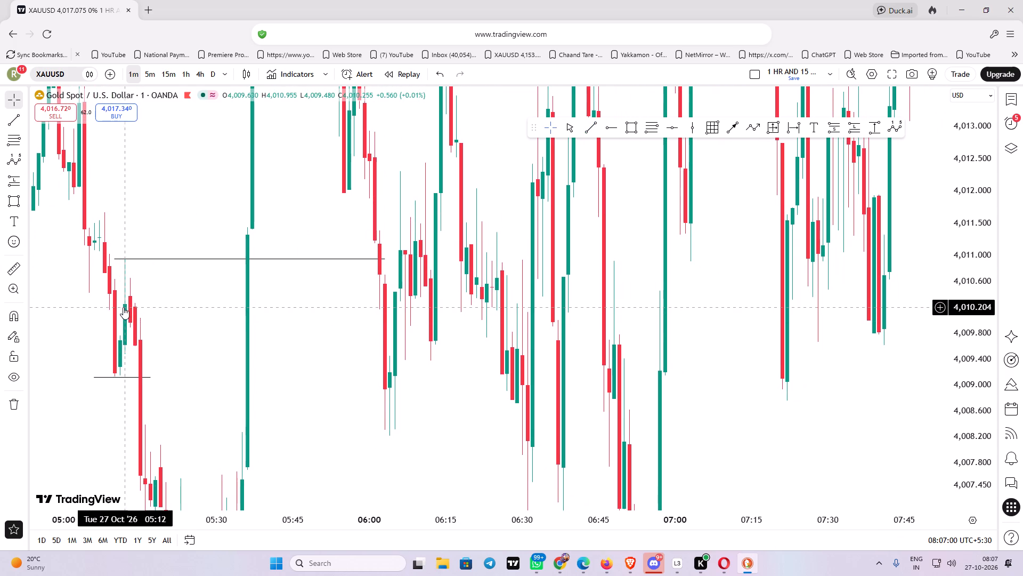
drag(242, 374, 243, 351)
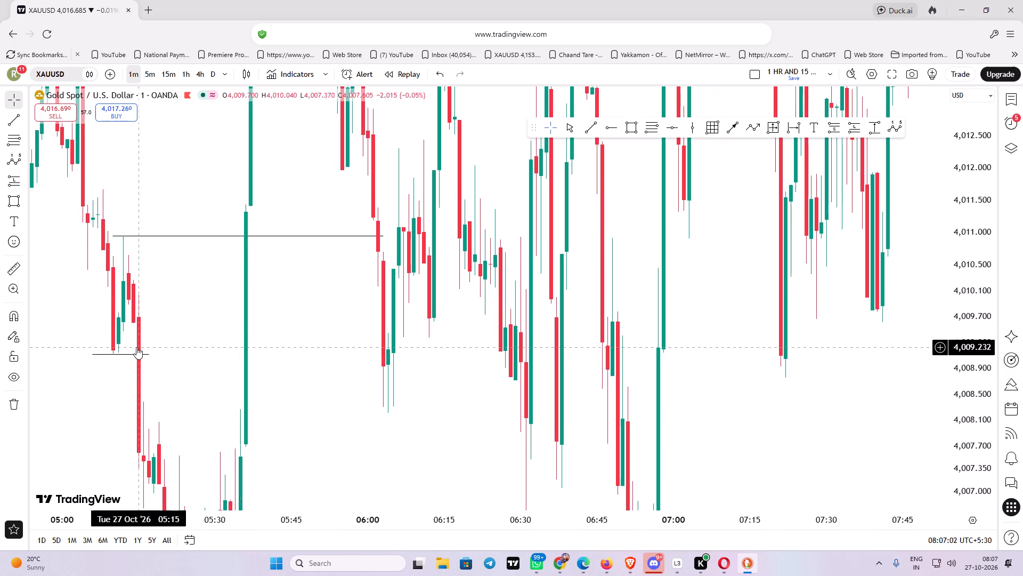
drag(968, 139, 962, 194)
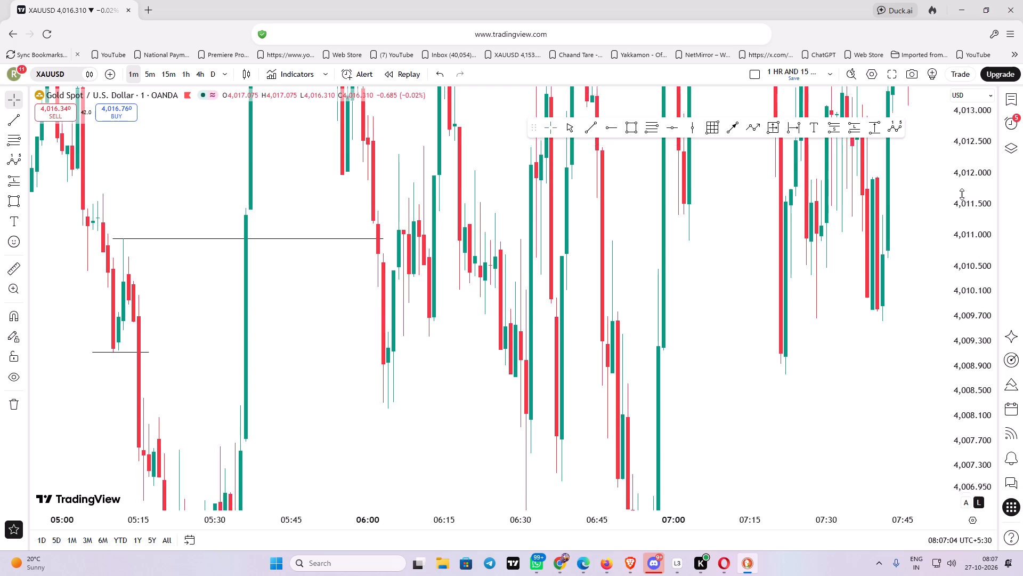
drag(962, 194, 946, 394)
scroll(836, 385, down, 1)
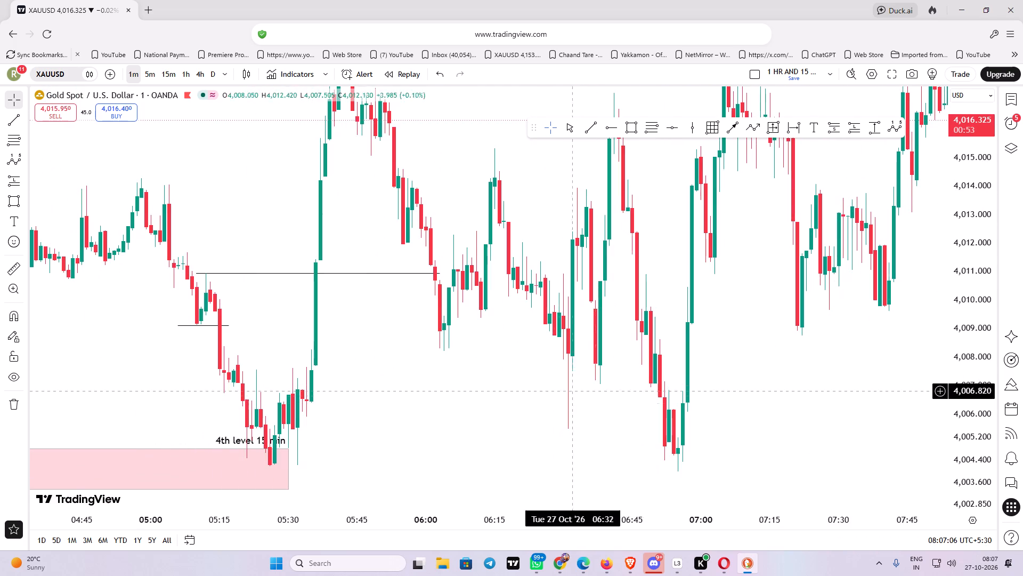
drag(556, 391, 505, 397)
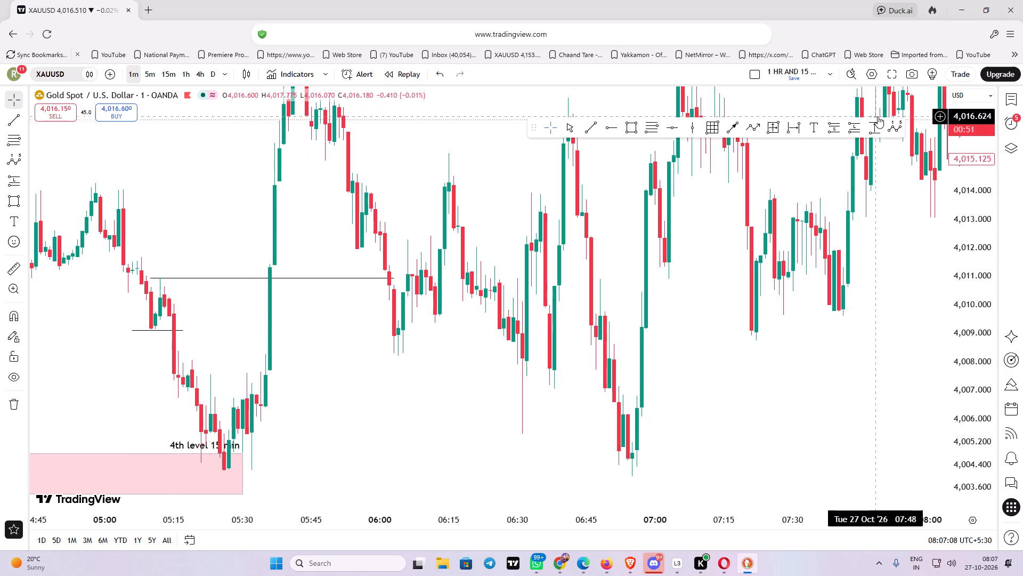
click(875, 130)
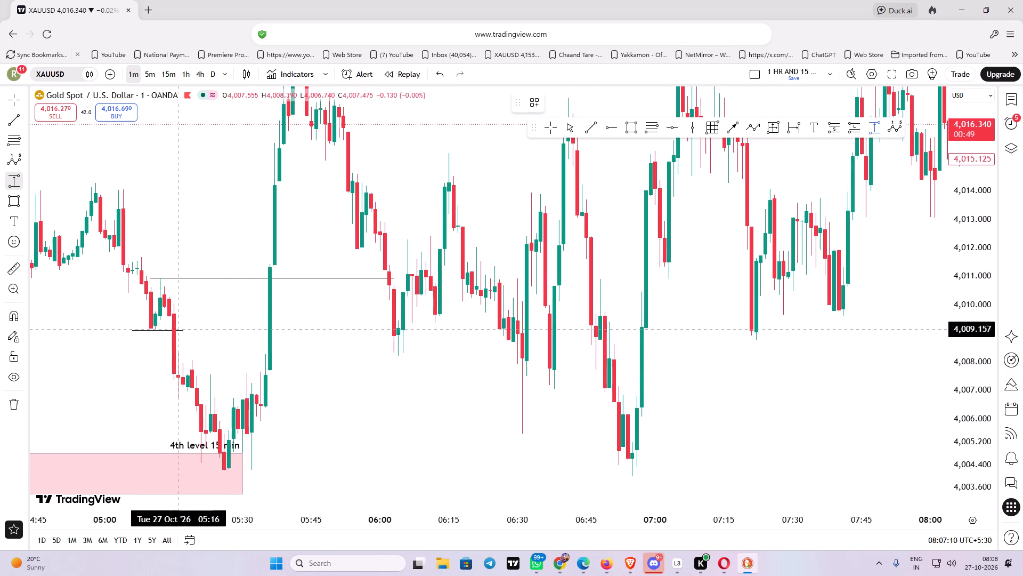
drag(176, 330, 557, 178)
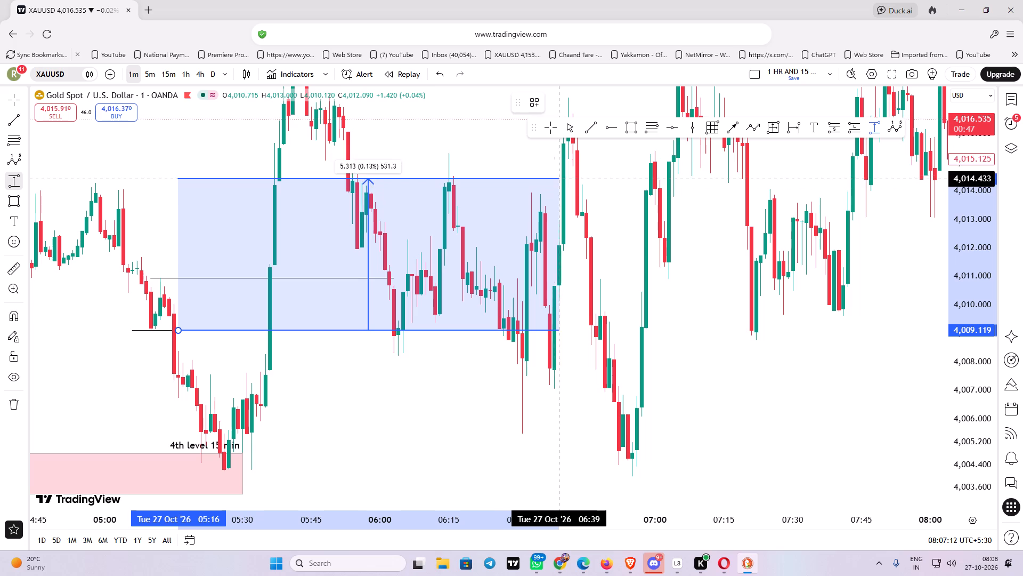
drag(557, 178, 549, 153)
click(549, 153)
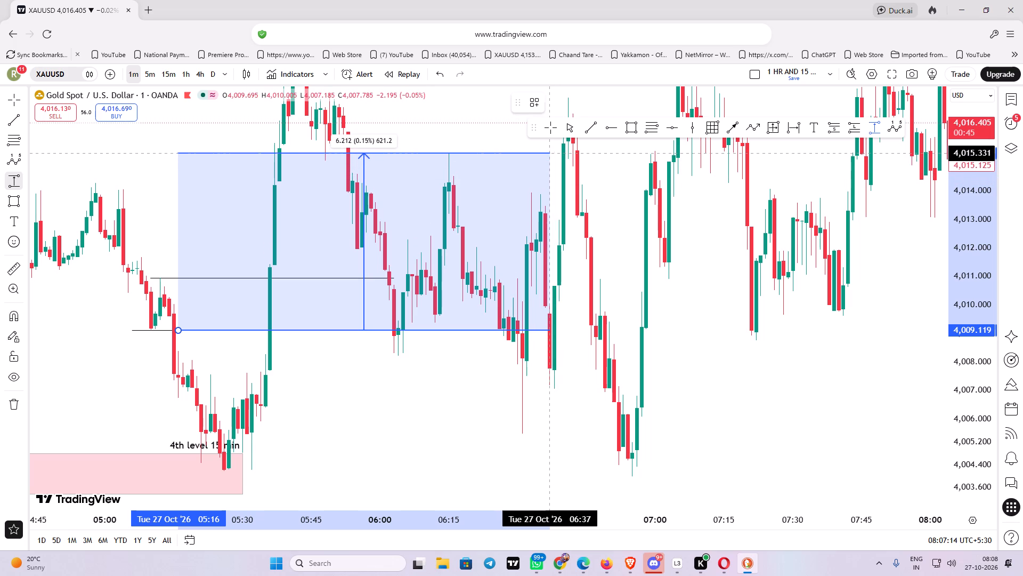
click(700, 98)
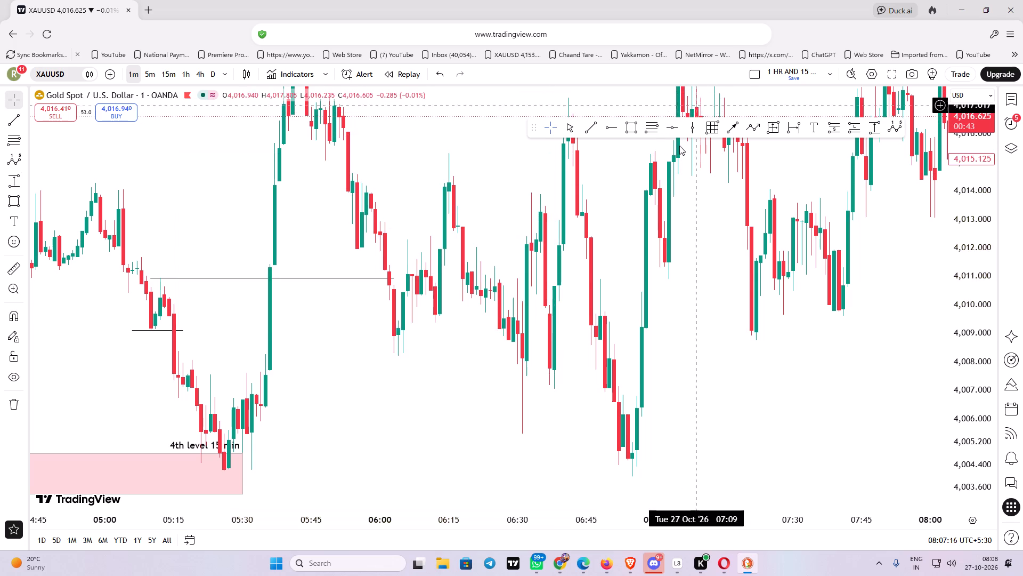
Examine the 1-minute price structure from the 4th level 15 min zone through the October 27 morning swings up to the current price.
drag(630, 281, 559, 213)
drag(319, 402, 319, 426)
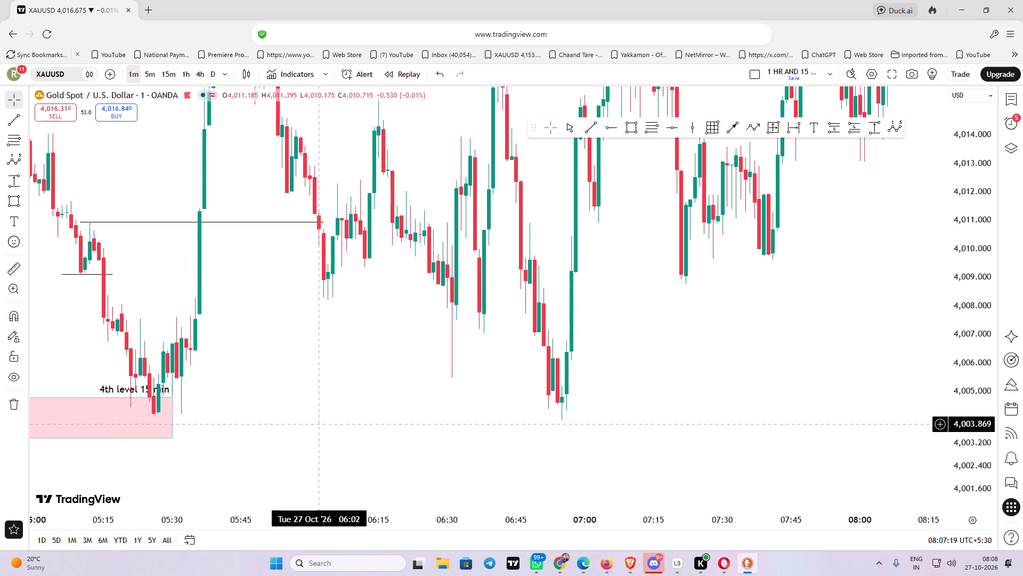
drag(319, 426, 319, 427)
scroll(313, 420, down, 3)
drag(570, 374, 401, 382)
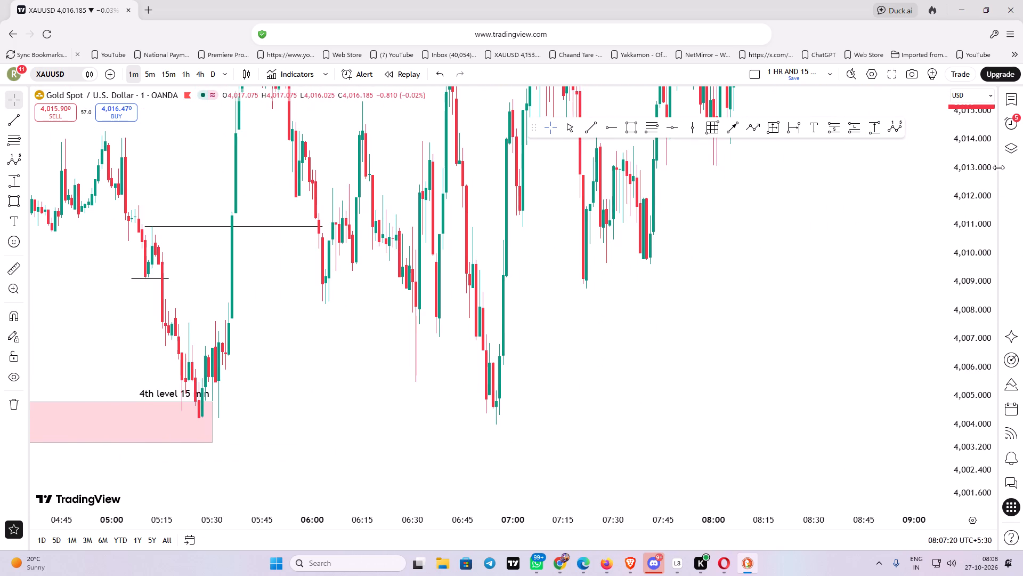
drag(989, 144, 967, 254)
scroll(794, 325, down, 4)
drag(794, 353, 565, 401)
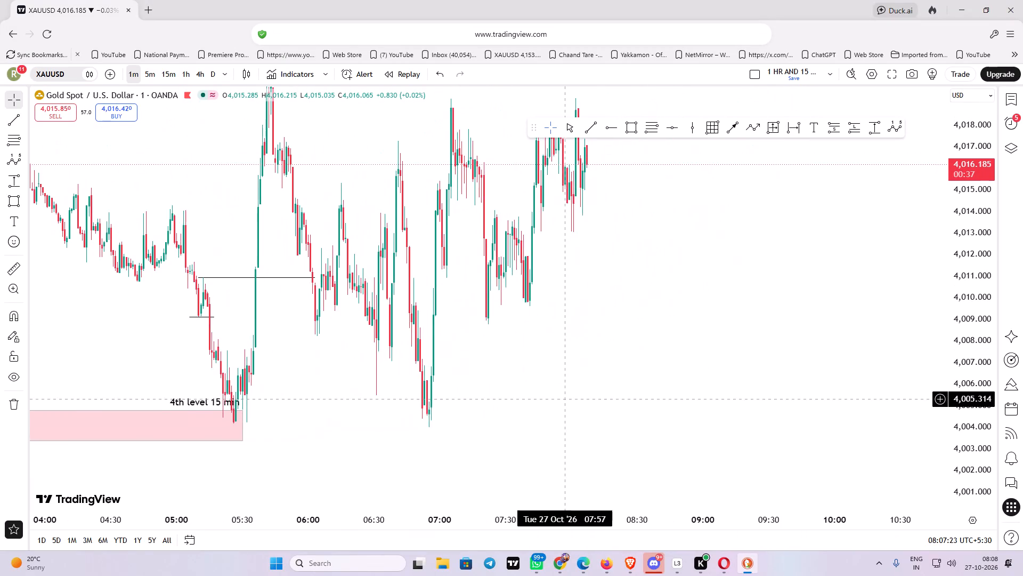
drag(565, 401, 566, 417)
scroll(558, 410, up, 1)
drag(563, 382, 665, 337)
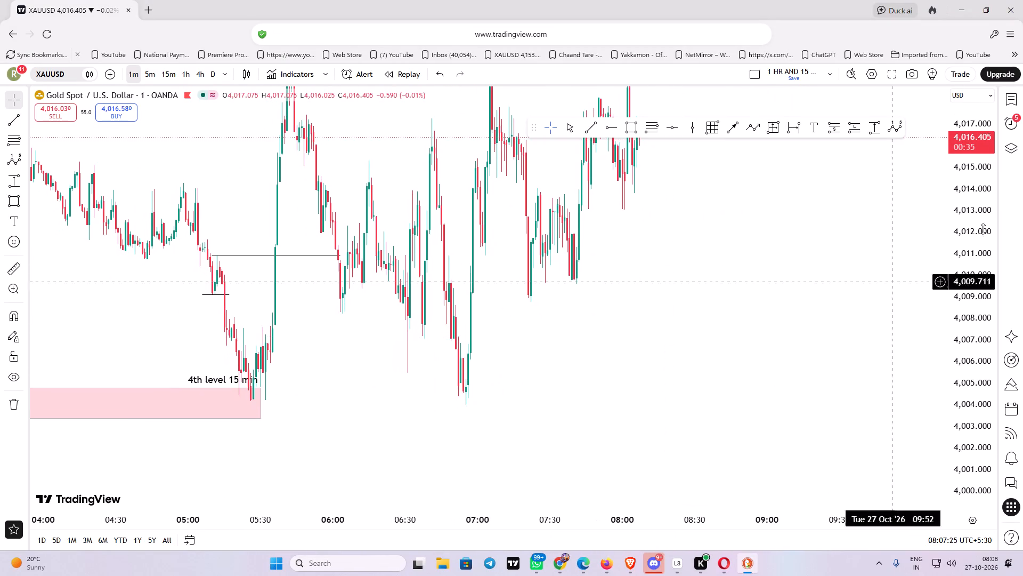
drag(985, 169, 975, 260)
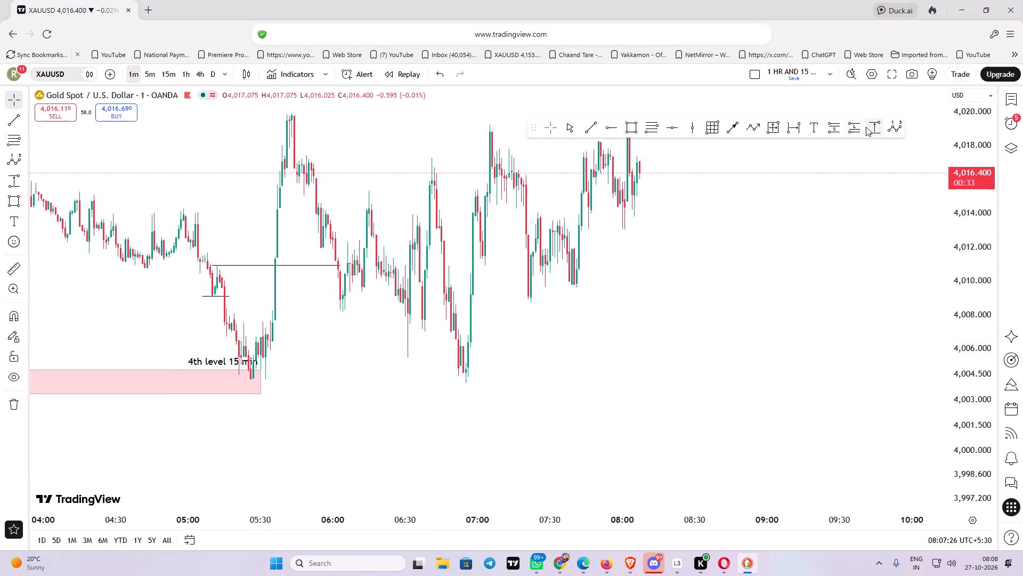
Extend the end of the 4th level 15 min zone to about 05:33 on October 27.
click(884, 125)
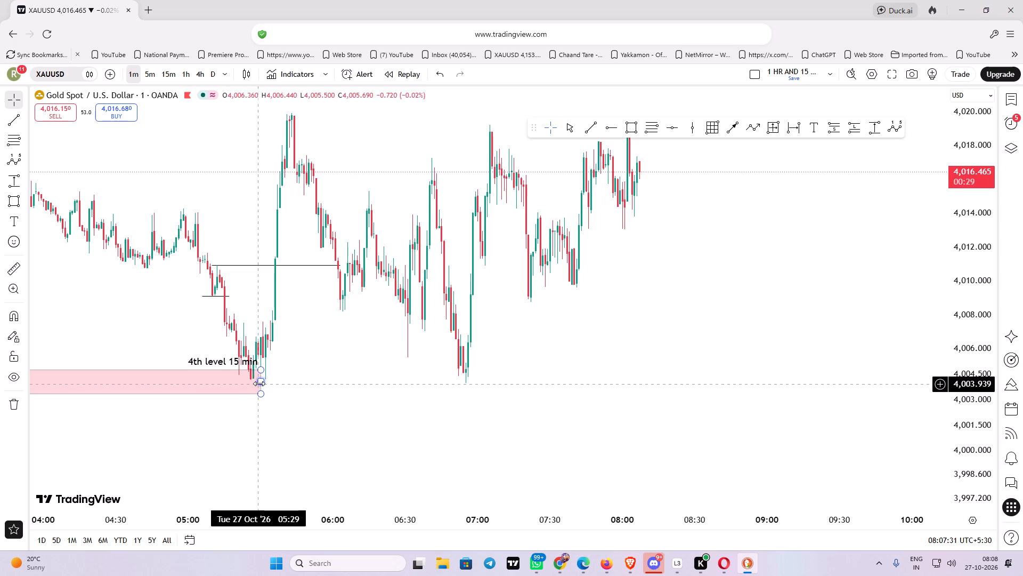
drag(259, 383, 279, 377)
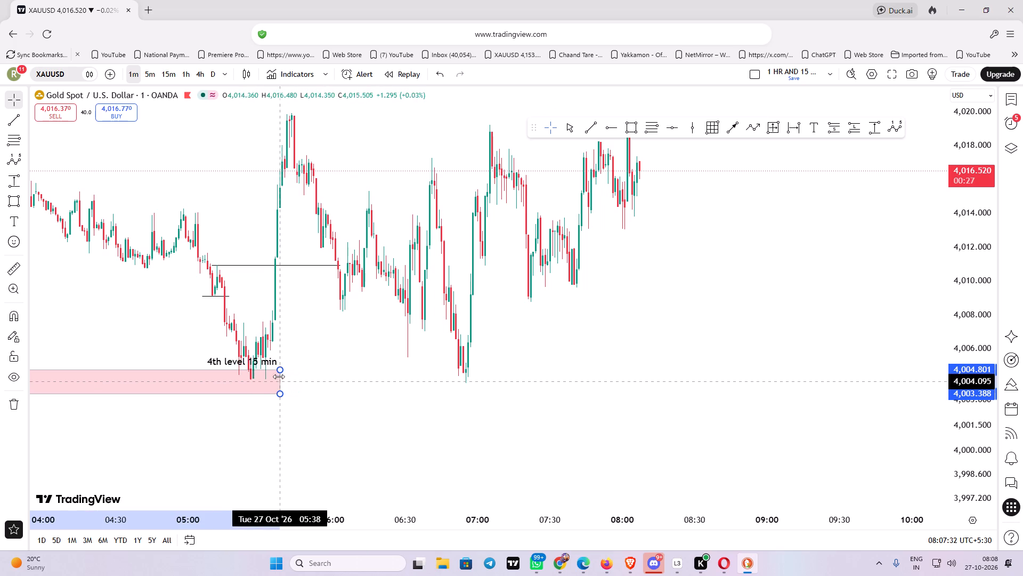
drag(279, 377, 267, 379)
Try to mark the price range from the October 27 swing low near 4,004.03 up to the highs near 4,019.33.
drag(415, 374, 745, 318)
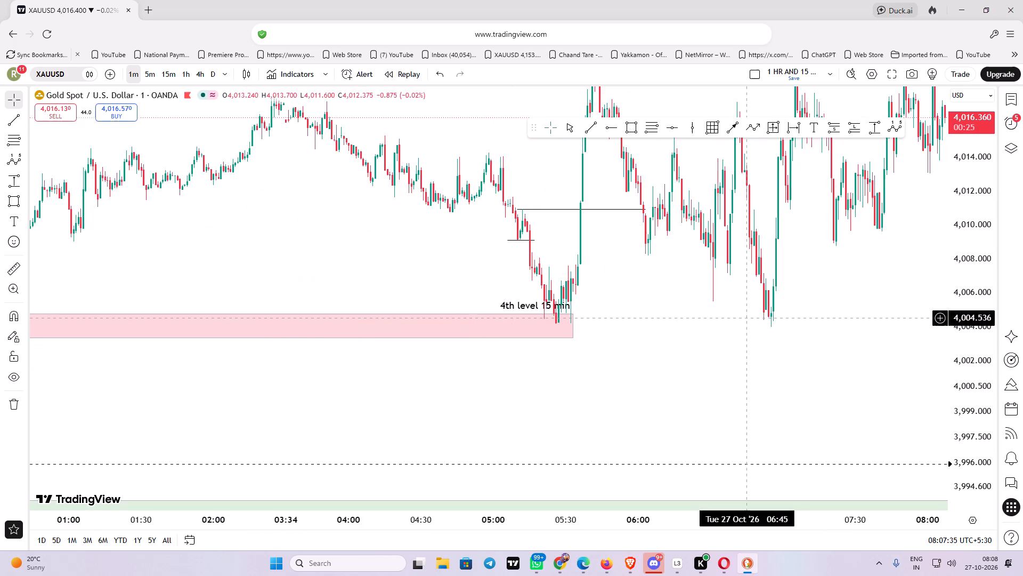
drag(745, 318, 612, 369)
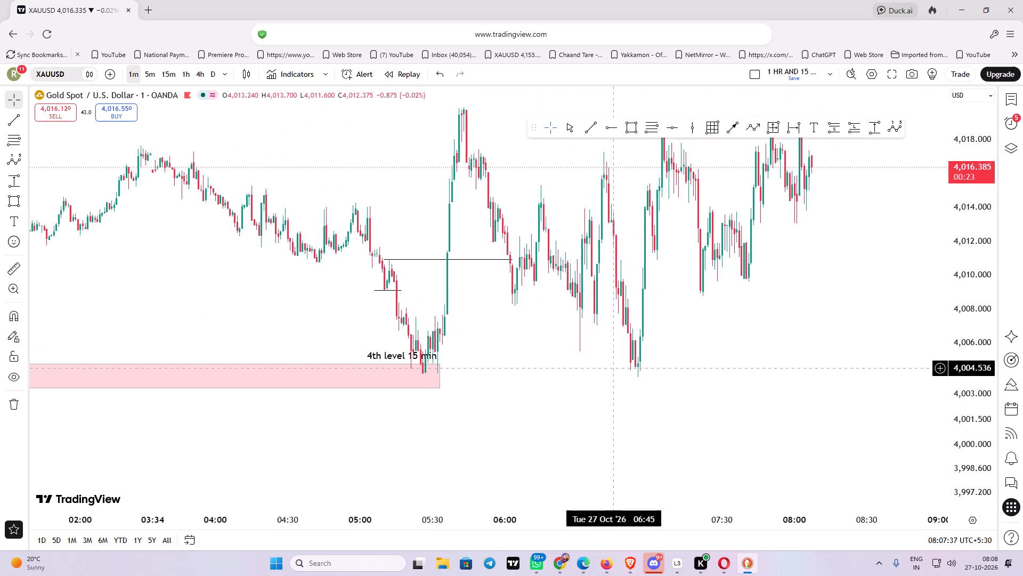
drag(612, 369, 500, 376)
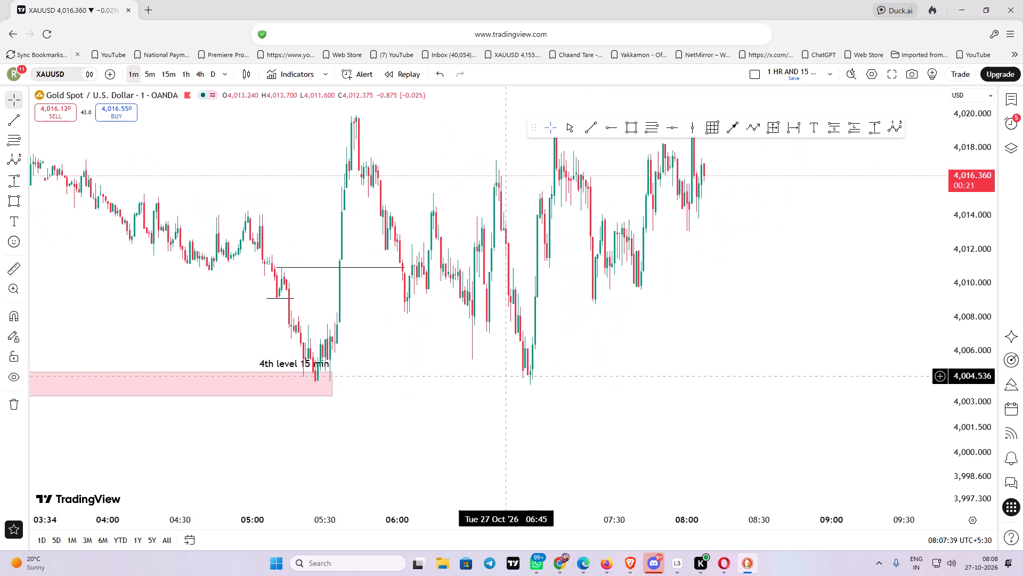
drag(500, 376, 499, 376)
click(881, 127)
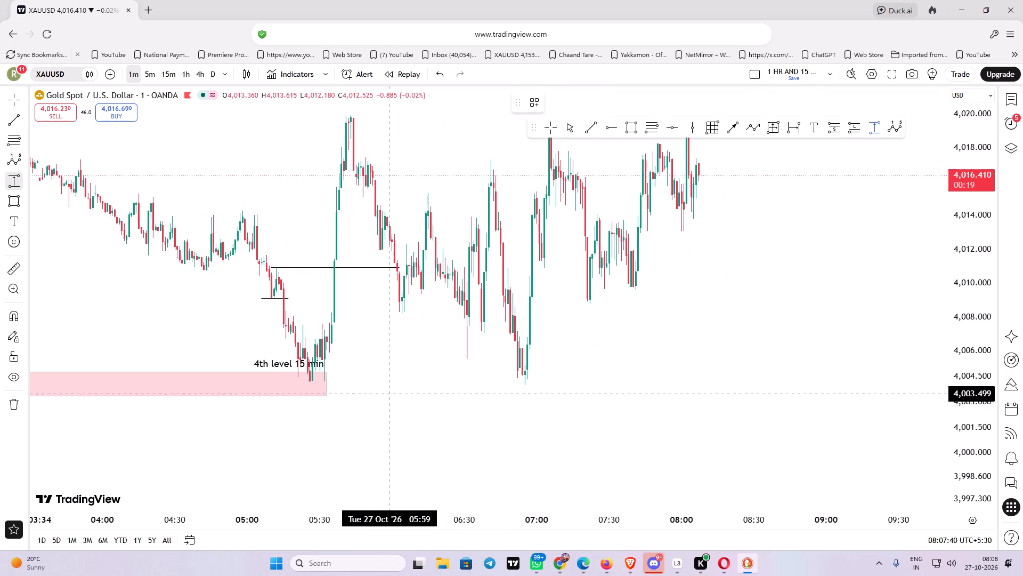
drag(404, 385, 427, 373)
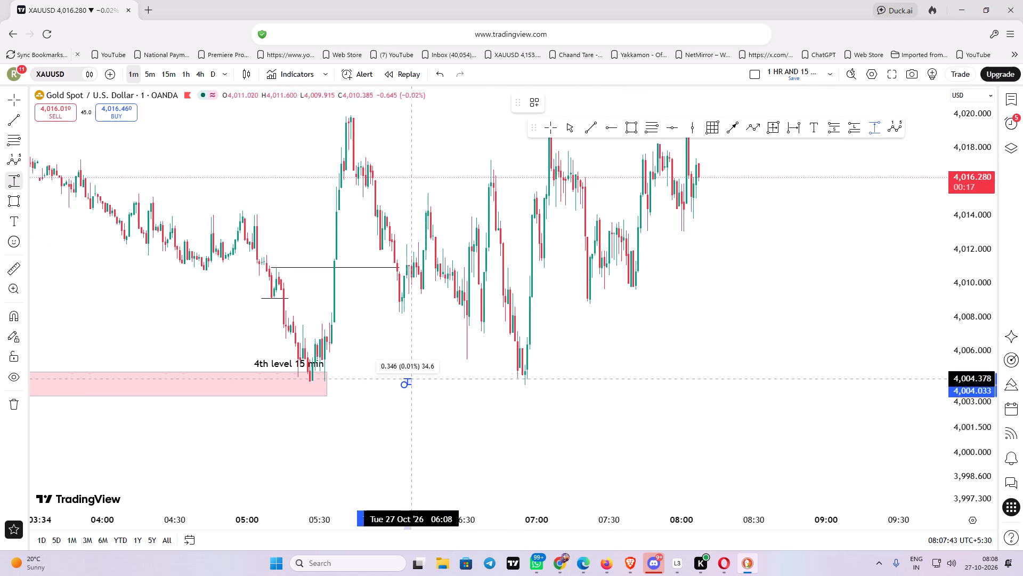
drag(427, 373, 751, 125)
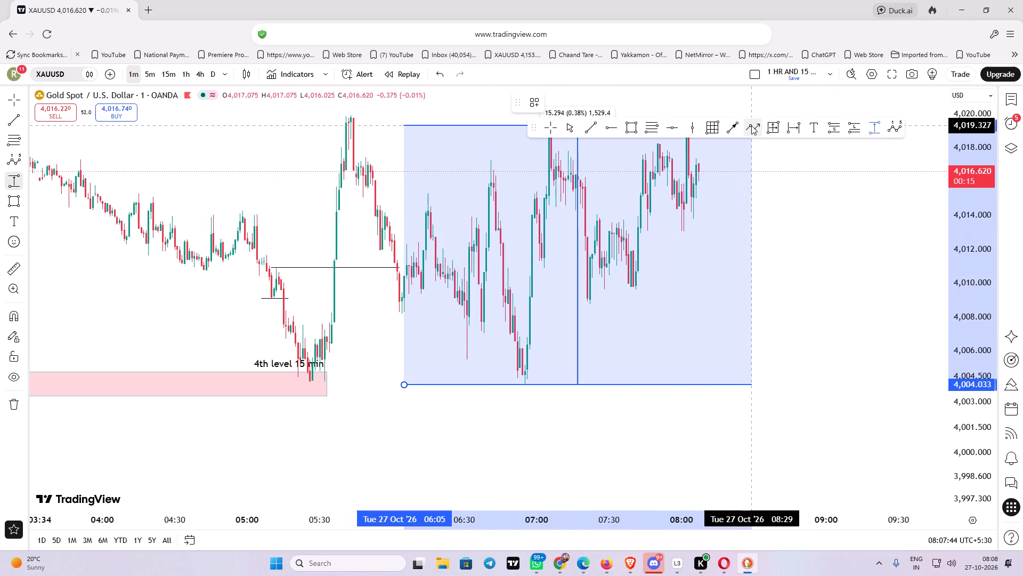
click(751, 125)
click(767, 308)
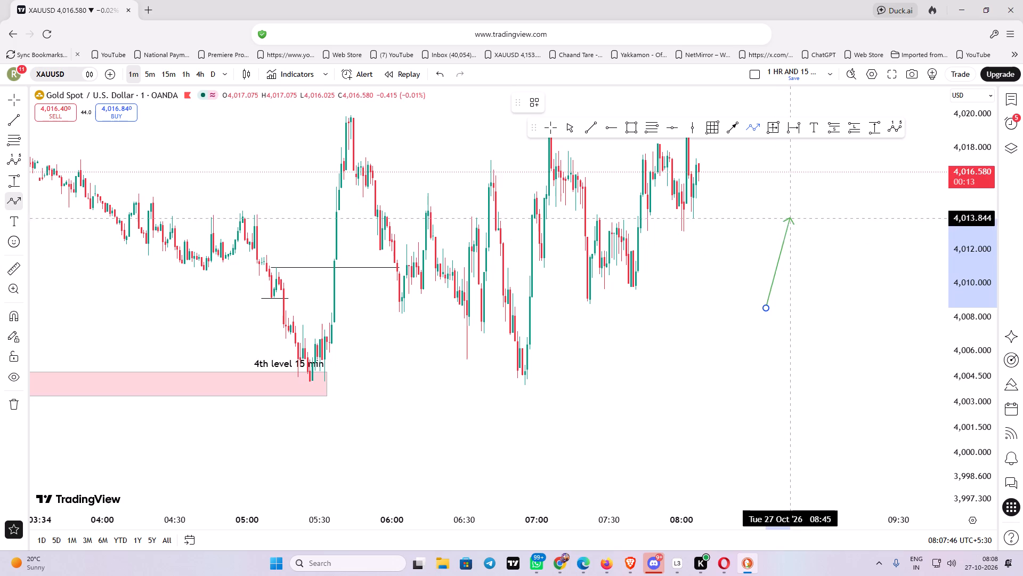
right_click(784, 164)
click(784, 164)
Switch the chart to the 1-hour timeframe and reset the chart view.
drag(785, 236, 686, 283)
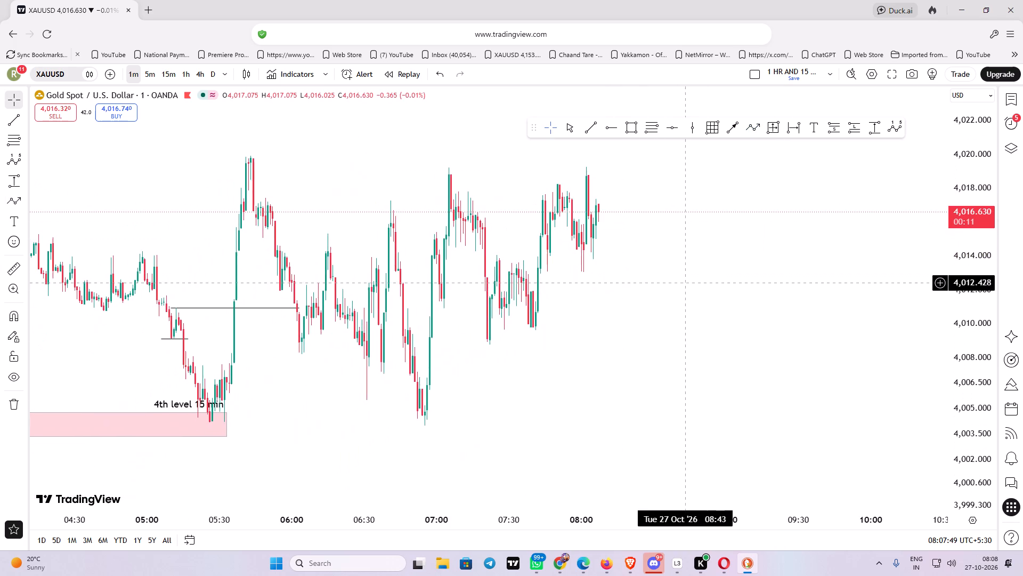
drag(686, 283, 687, 282)
scroll(688, 273, down, 1)
drag(720, 372, 694, 367)
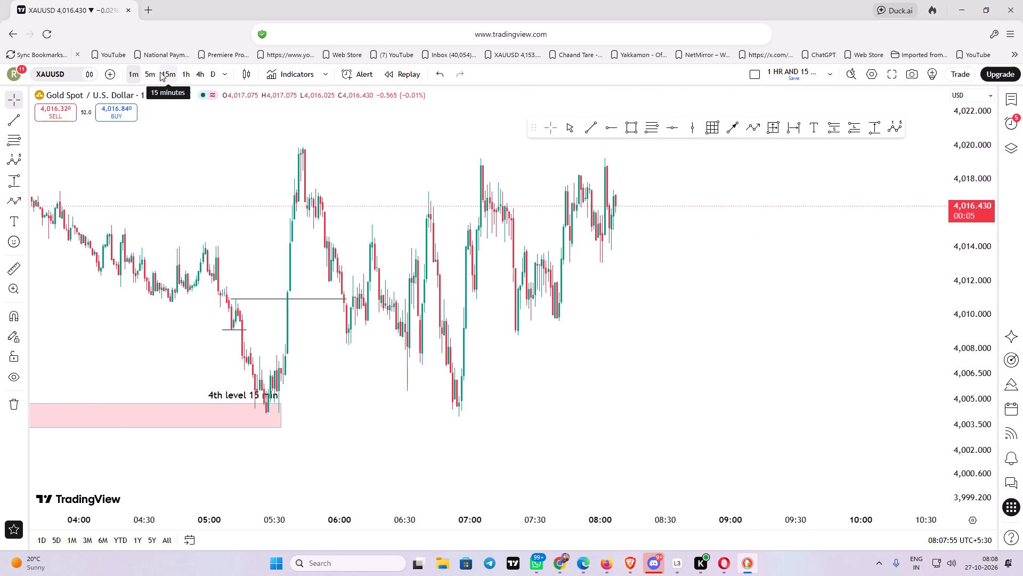
click(185, 73)
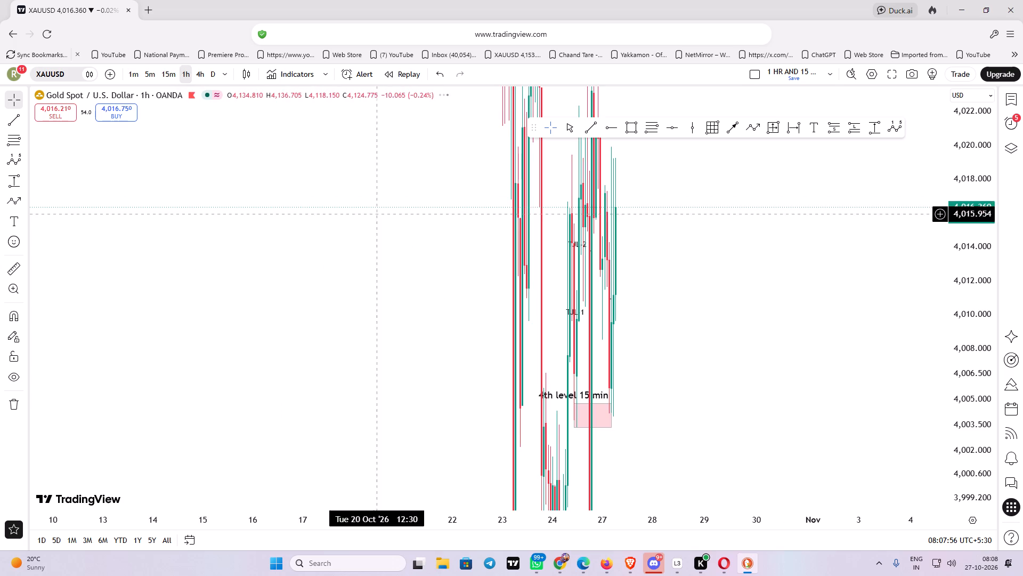
right_click(369, 167)
click(384, 173)
Examine the 1-hour price structure around the current price, the 15 MIN zones above it and the 1 HR 4TH LEVEL zone below.
drag(596, 383, 510, 380)
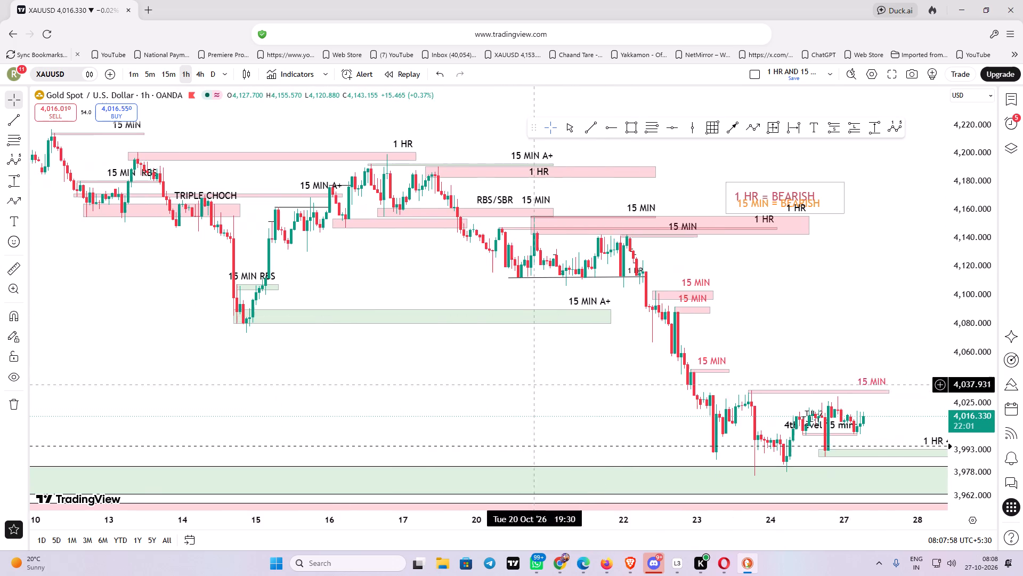
drag(510, 380, 317, 348)
drag(732, 358, 519, 330)
drag(973, 434, 969, 313)
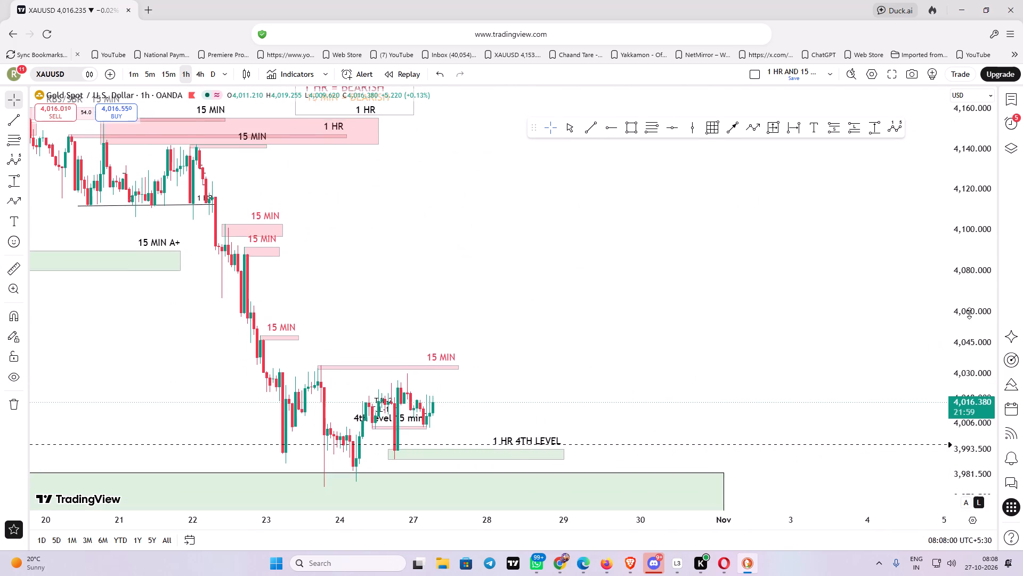
drag(969, 313, 960, 158)
drag(710, 326, 697, 150)
scroll(385, 345, up, 3)
drag(525, 330, 601, 226)
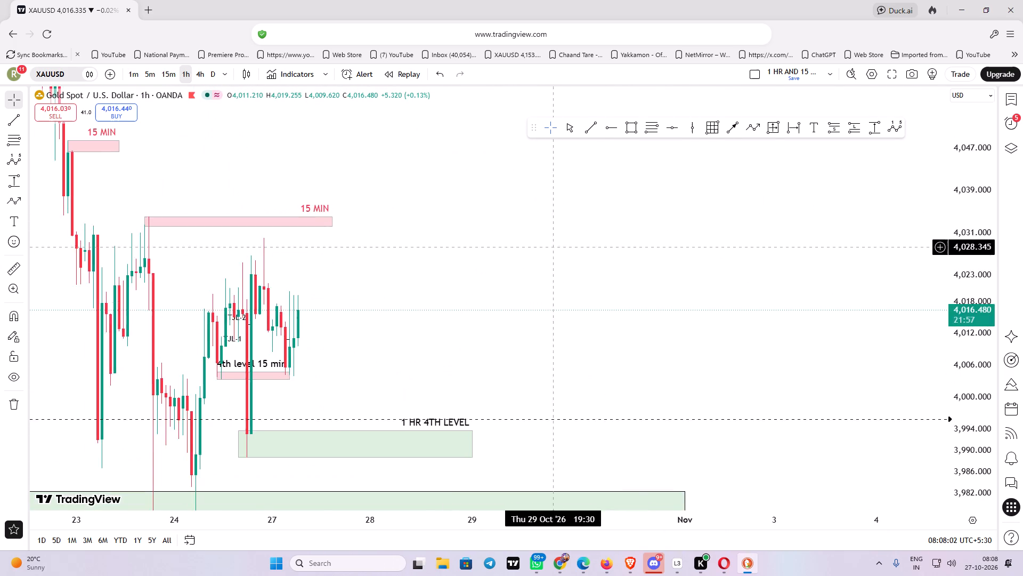
drag(571, 290, 663, 420)
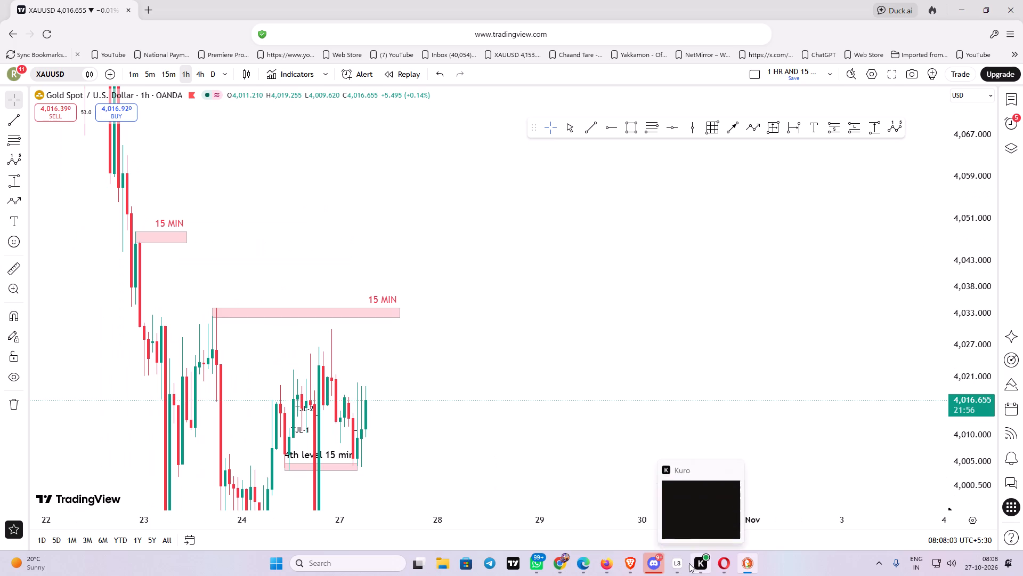
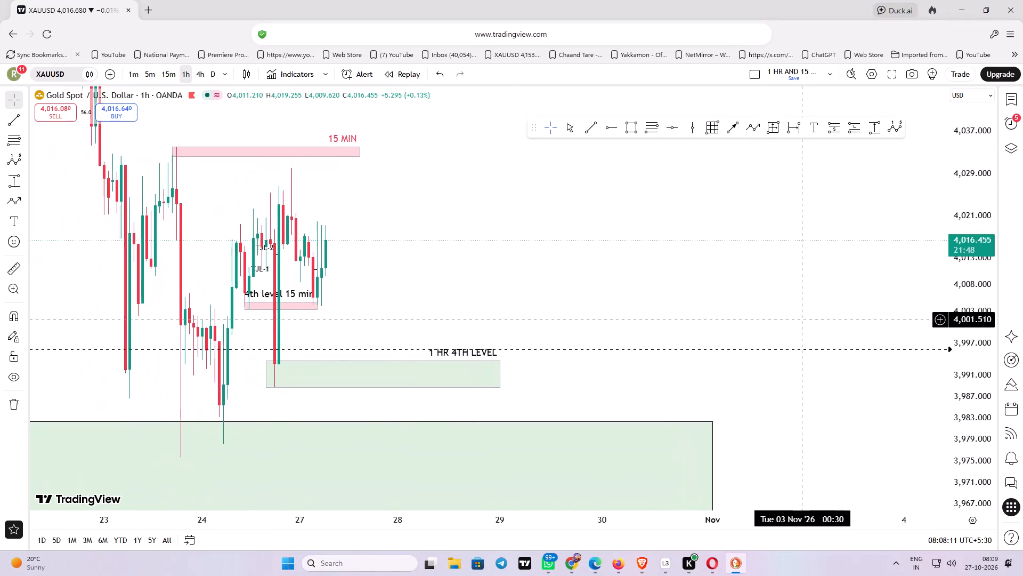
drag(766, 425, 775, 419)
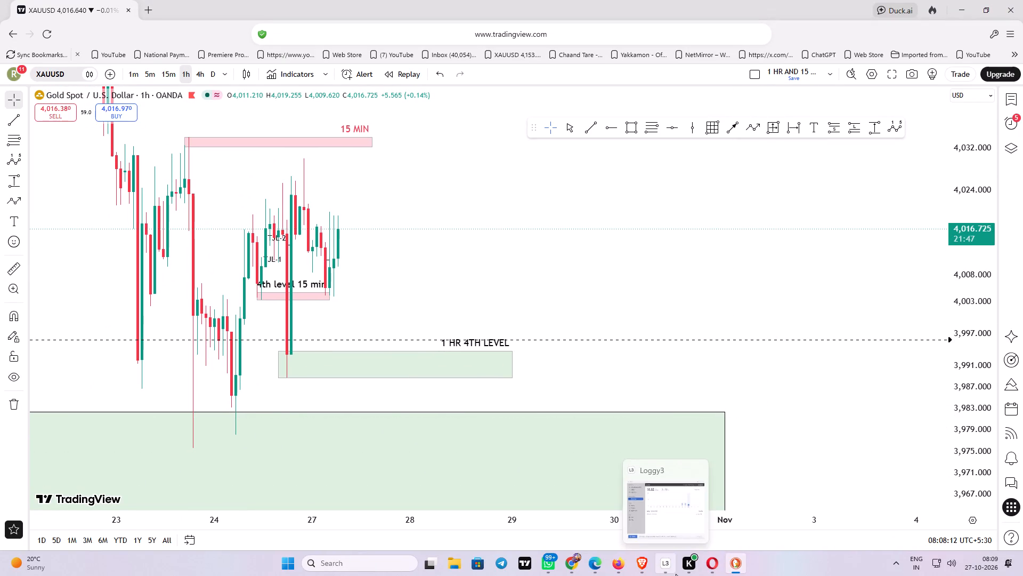
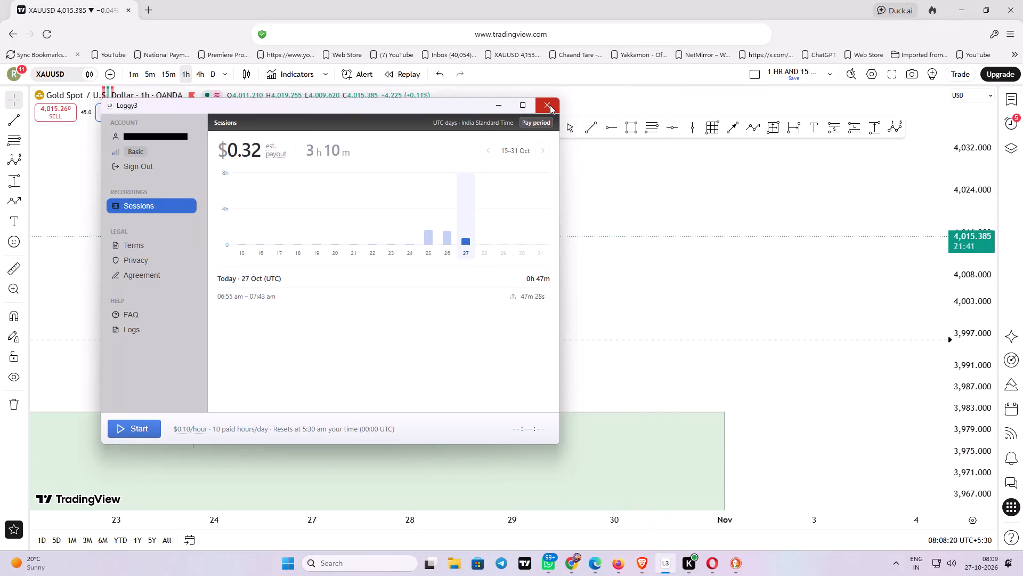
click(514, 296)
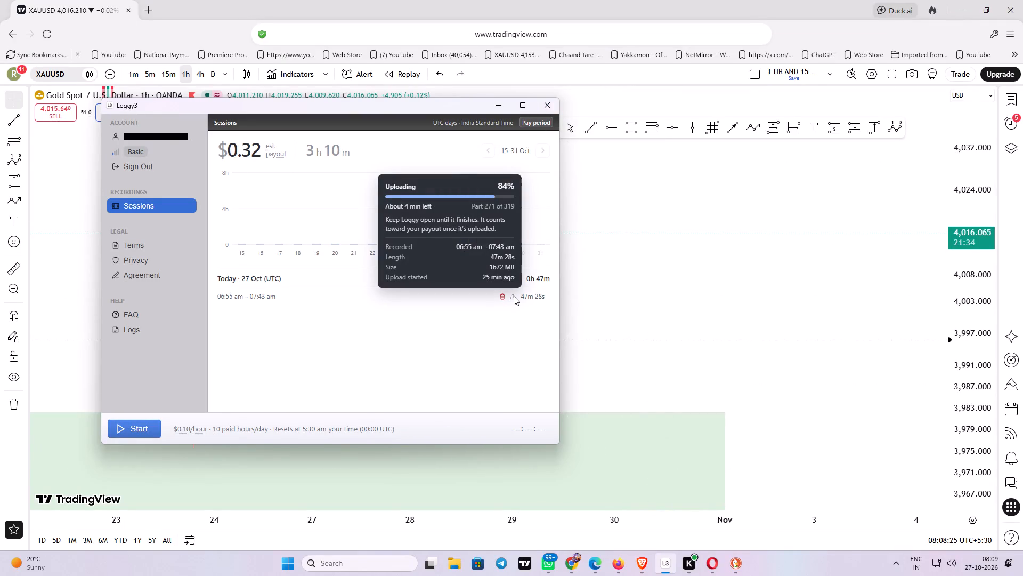
Switch from Loggy3 back to the XAUUSD 1-hour chart in TradingView to view the recent candles and marked zones.
click(636, 194)
drag(669, 194, 593, 202)
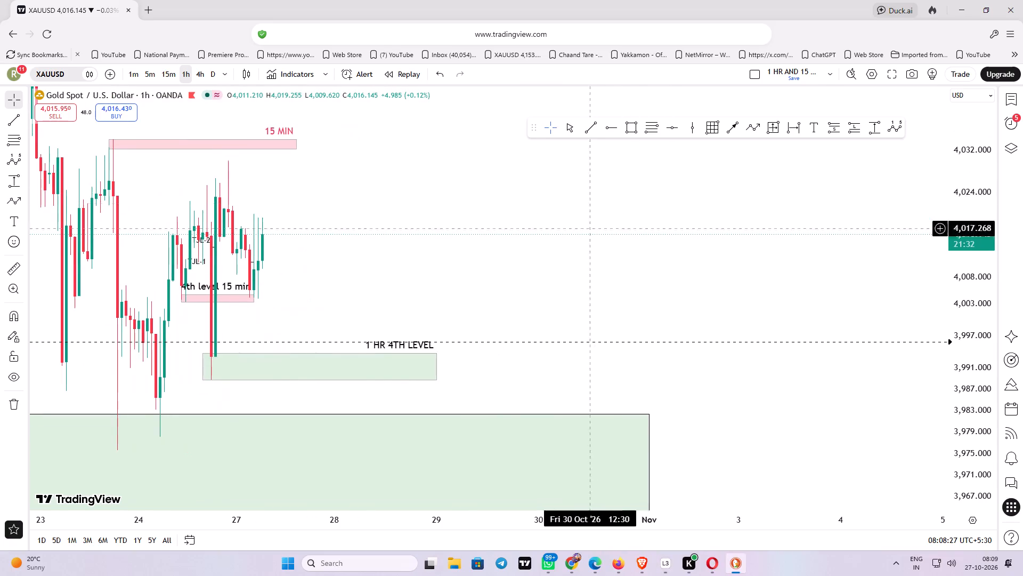
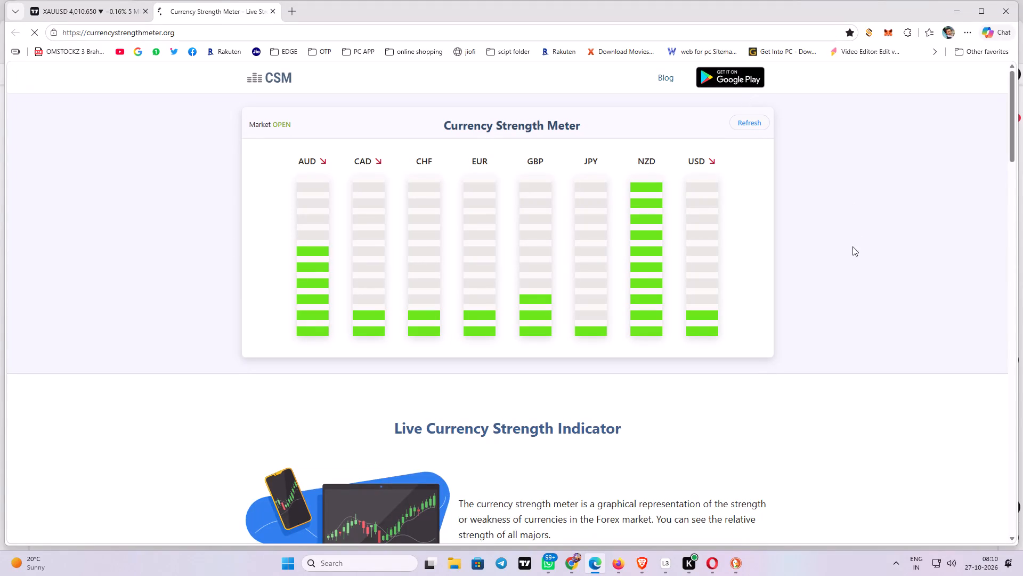
Switch between the currency strength meter in Edge and the XAUUSD 15-minute chart in Firefox, and examine the chart's recent candles and marked zones.
click(617, 566)
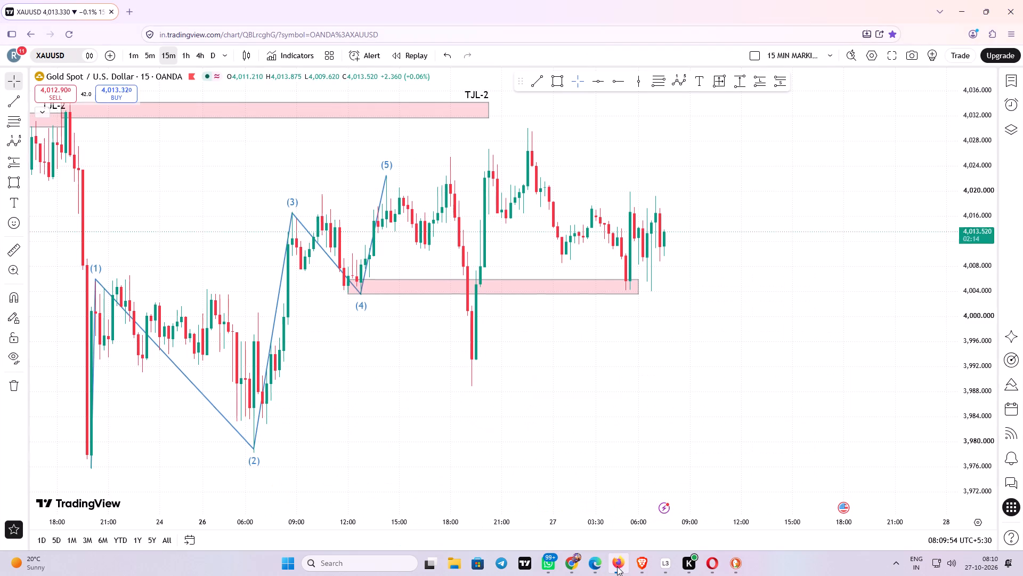
click(599, 565)
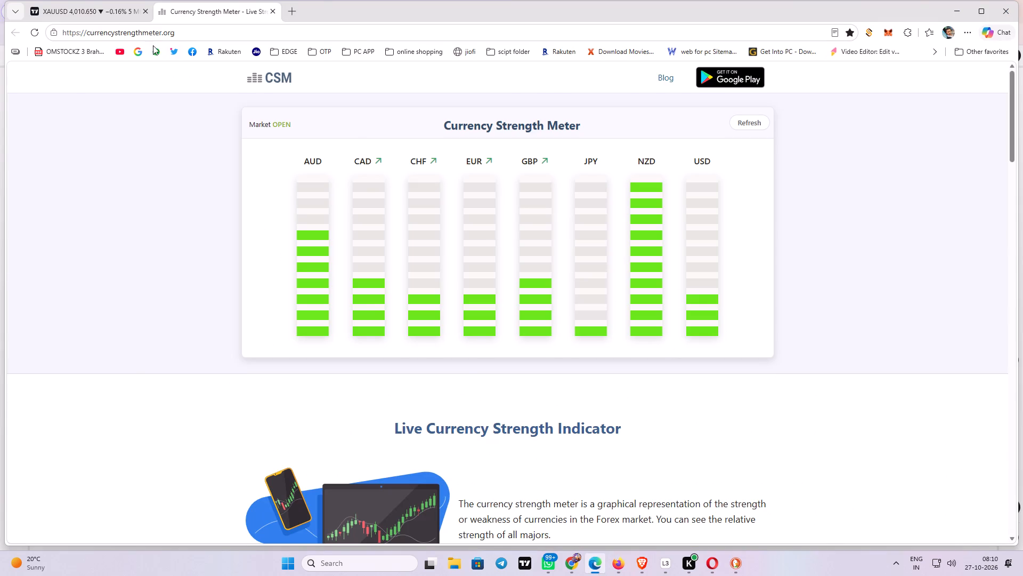
click(85, 0)
drag(573, 303, 516, 335)
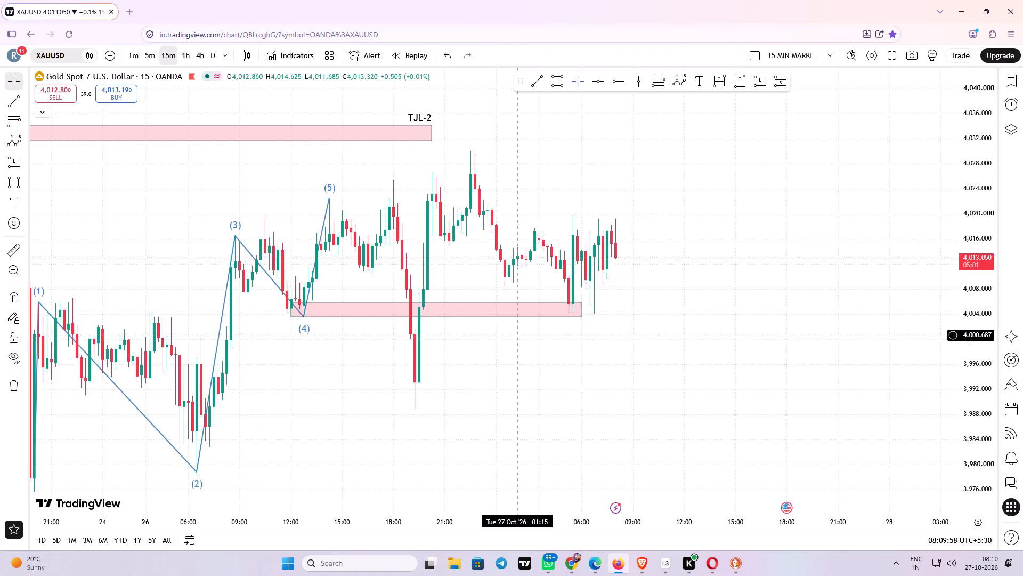
drag(516, 335, 445, 340)
drag(614, 307, 561, 325)
drag(538, 198, 713, 221)
scroll(717, 215, down, 4)
drag(738, 224, 541, 219)
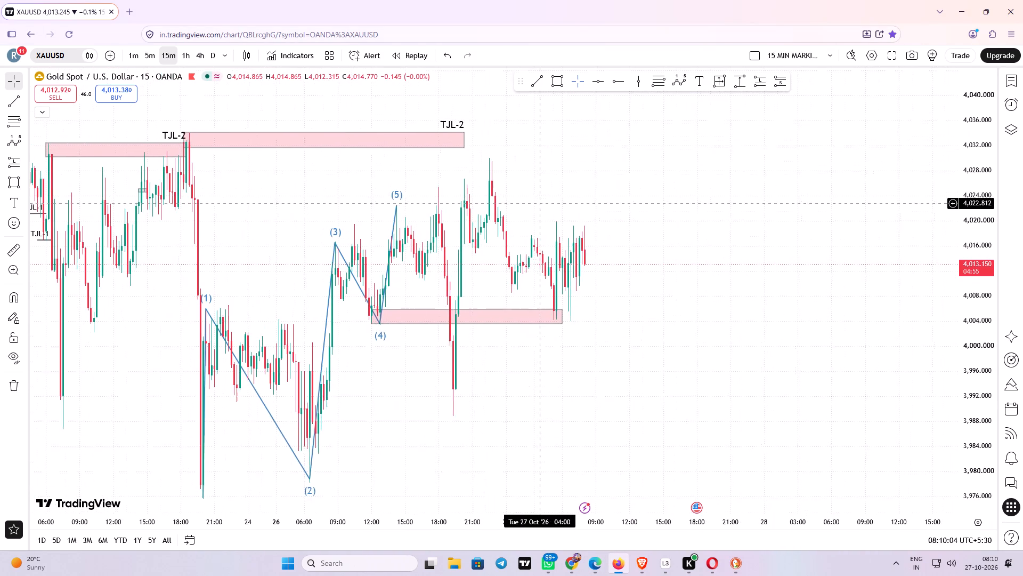
Extend the right edge of the long upper TJL-2 zone to about 14:00 on Tue 27 Oct '26.
drag(541, 219, 543, 238)
drag(569, 250, 603, 223)
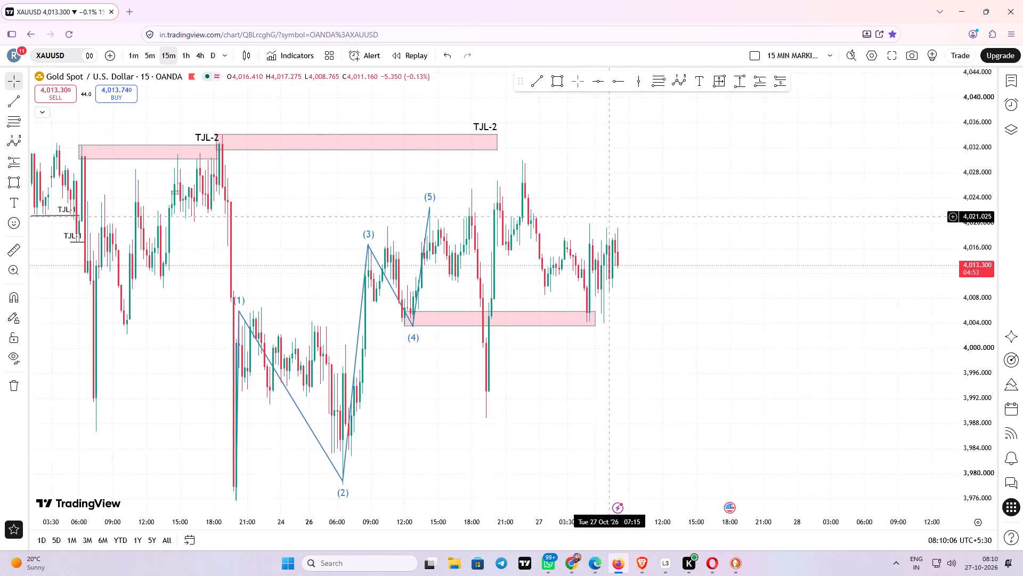
drag(603, 223, 581, 250)
drag(469, 174, 584, 179)
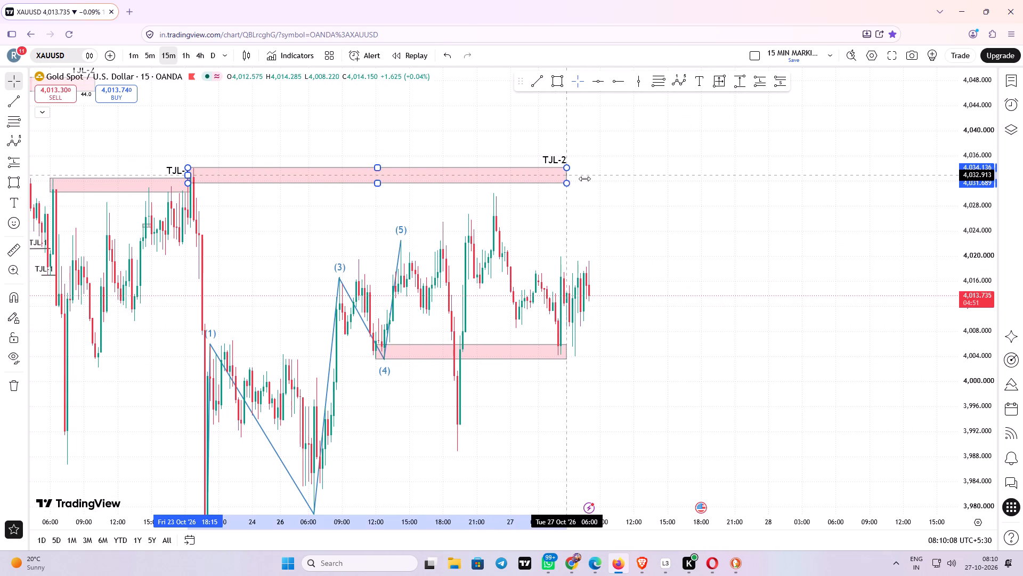
drag(584, 179, 660, 184)
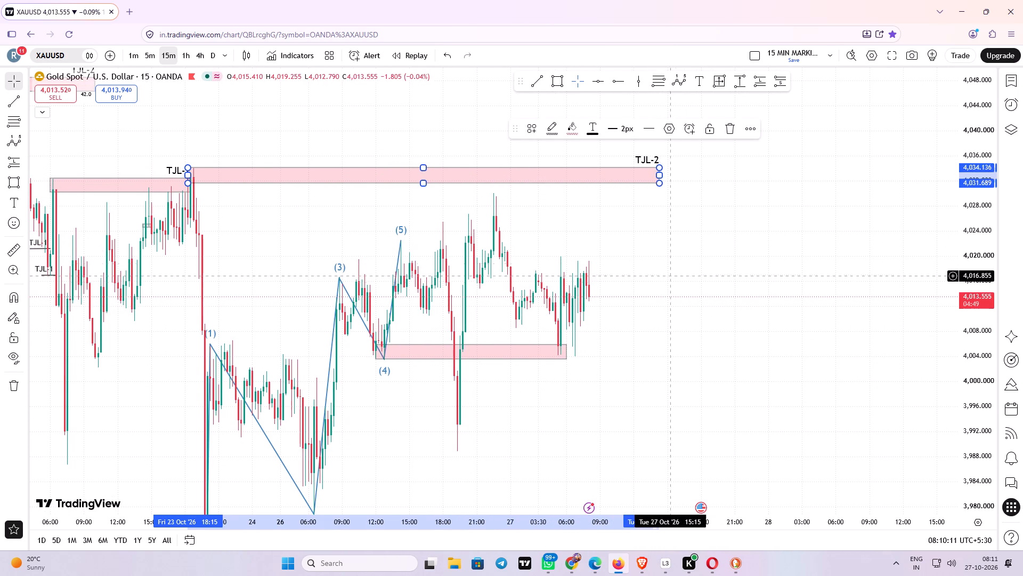
Examine the 15-minute swings around the wave (0) to (5) markup, between the TJL-2 zone and the lower pink zone.
drag(660, 285, 646, 225)
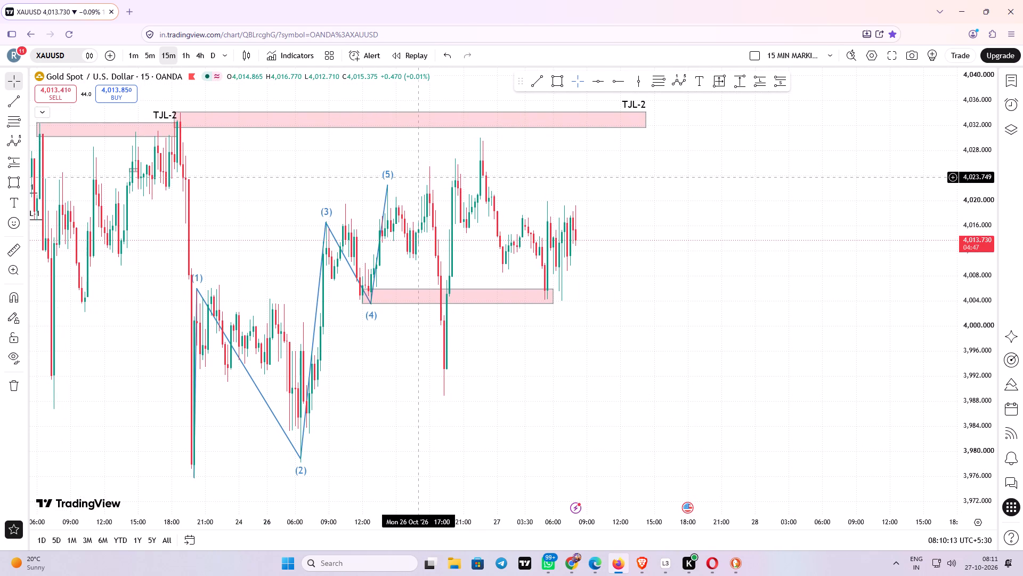
drag(420, 175, 434, 127)
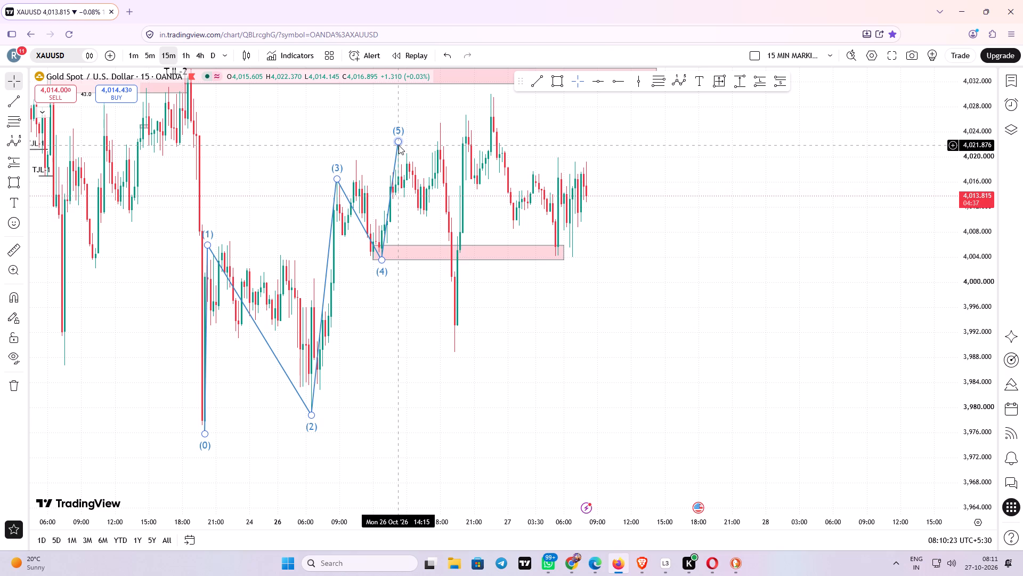
drag(459, 154, 567, 188)
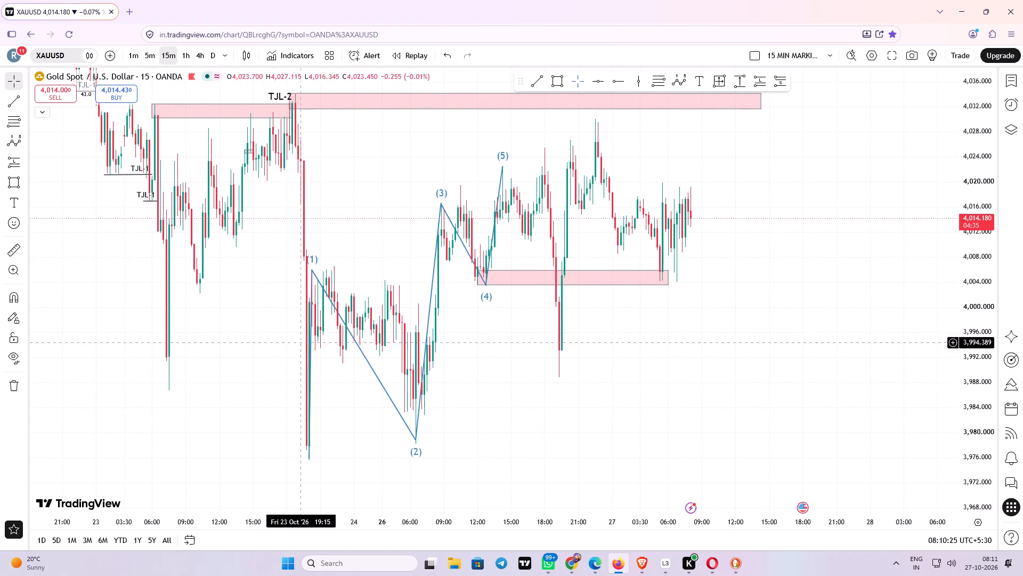
click(237, 378)
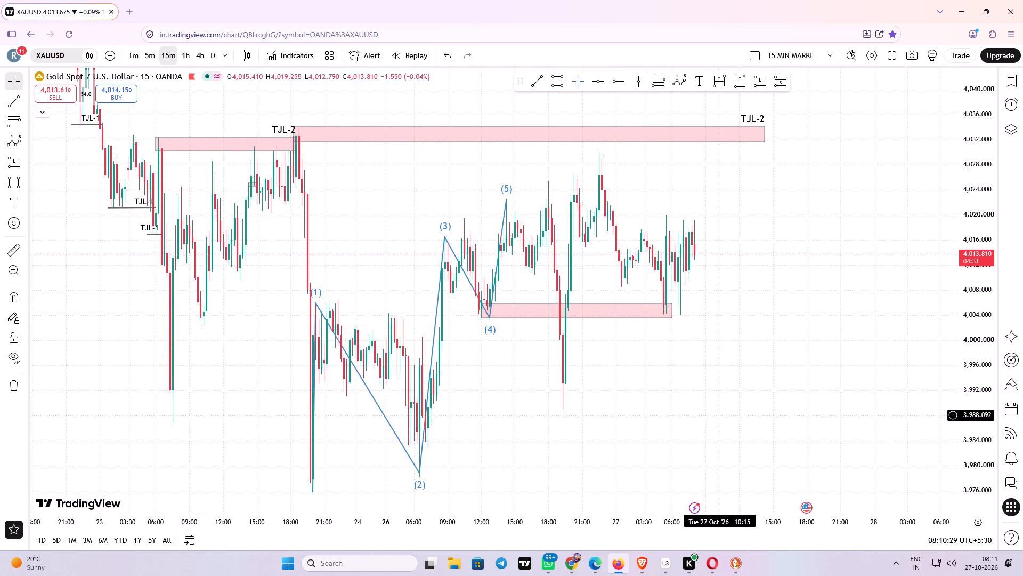
drag(712, 398, 649, 400)
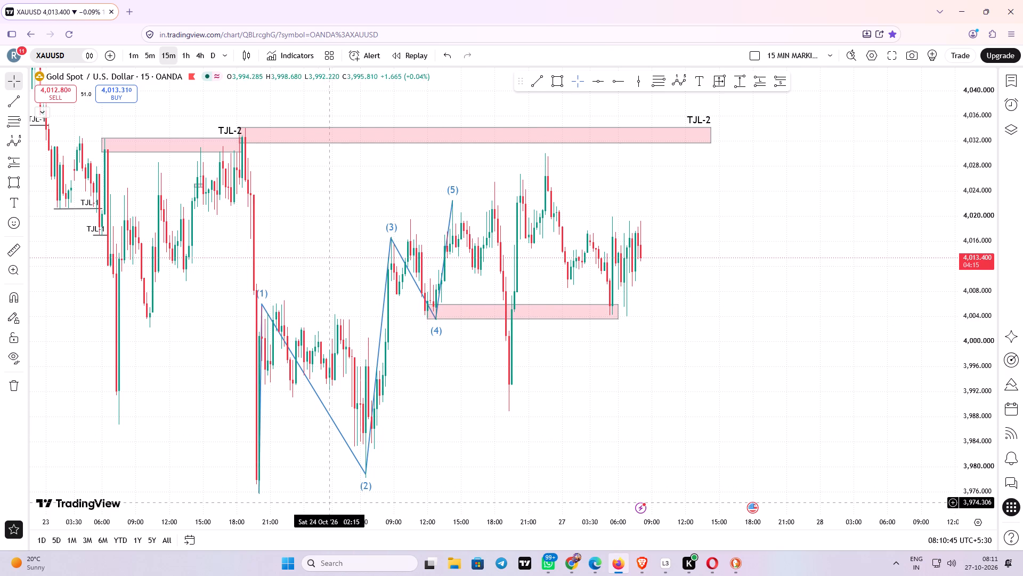
drag(280, 453, 298, 333)
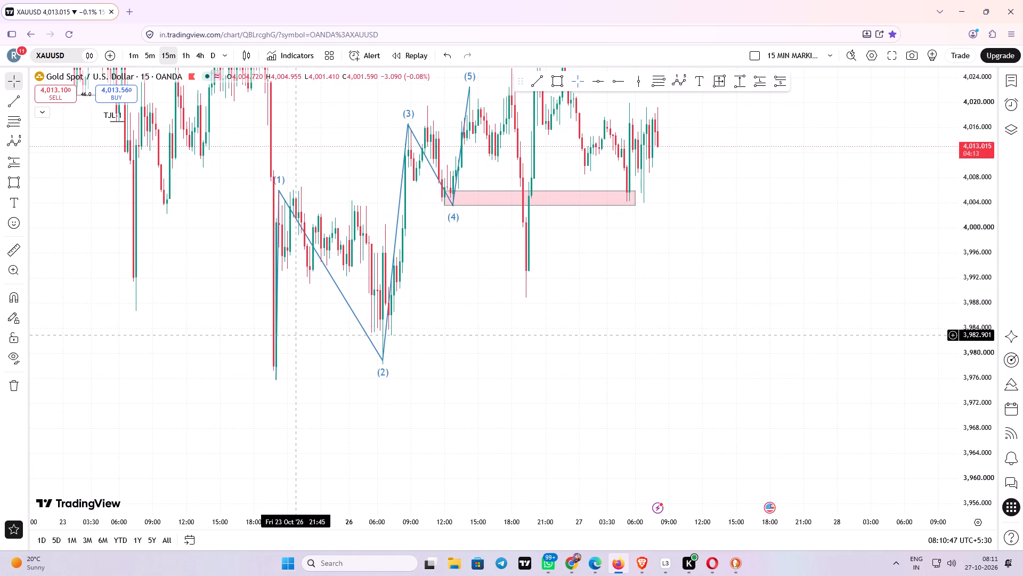
drag(456, 319, 458, 348)
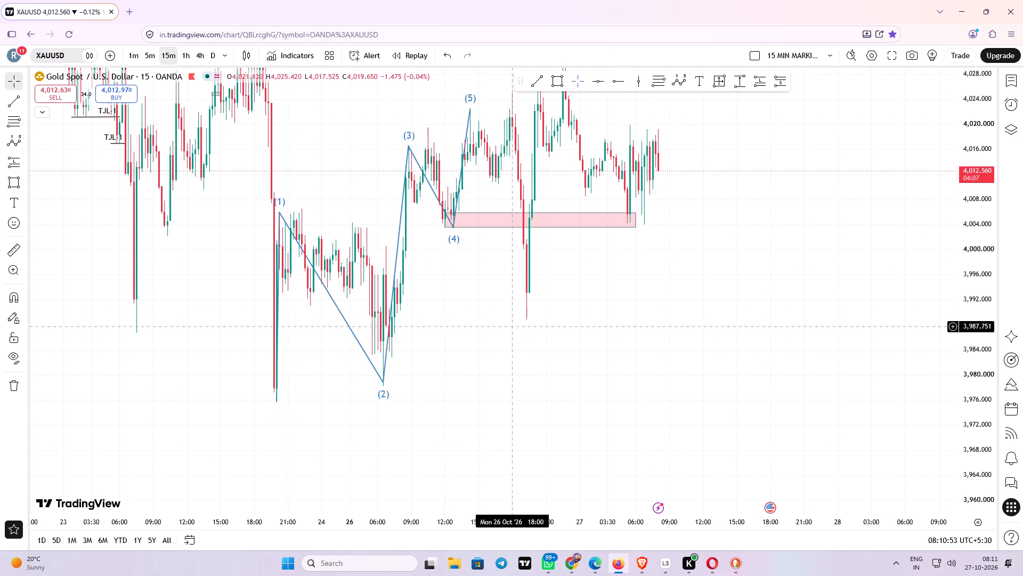
drag(507, 343, 484, 411)
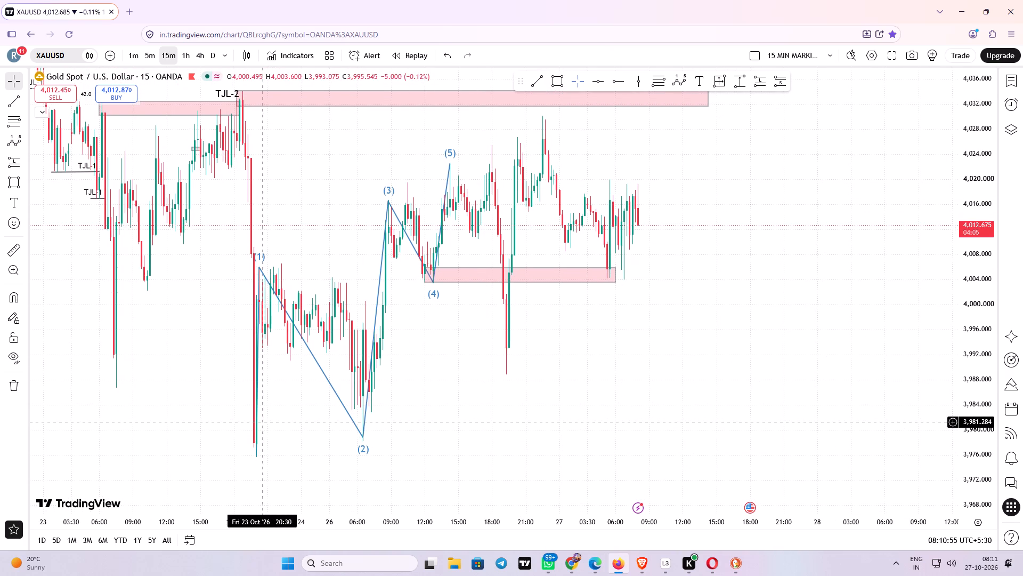
drag(566, 407, 535, 428)
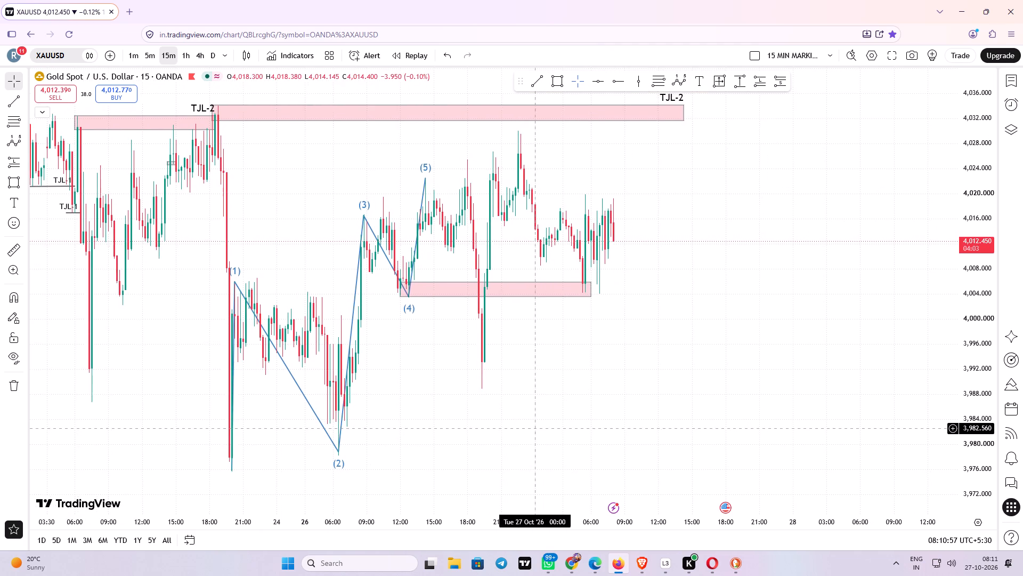
drag(535, 428, 476, 438)
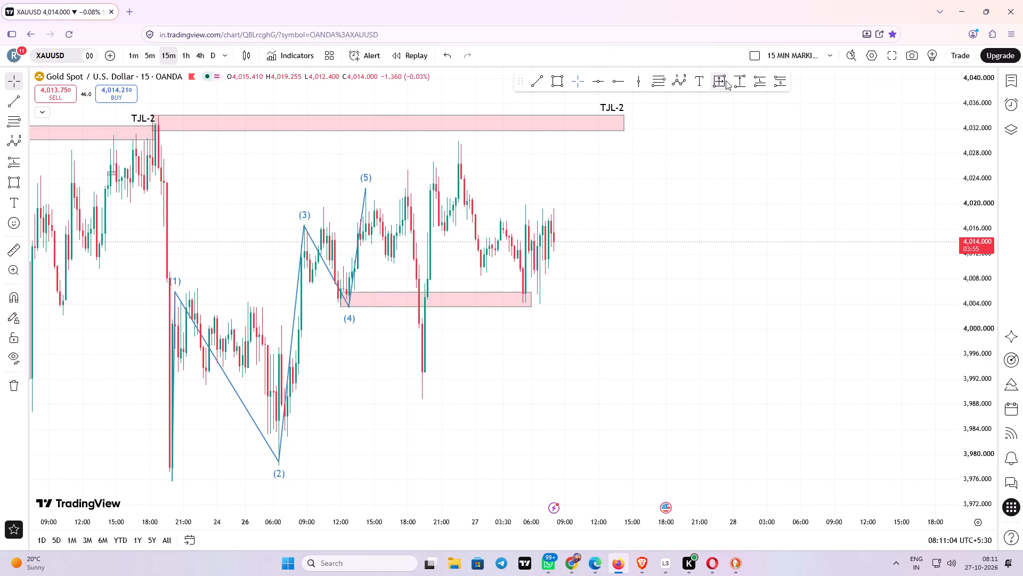
click(739, 81)
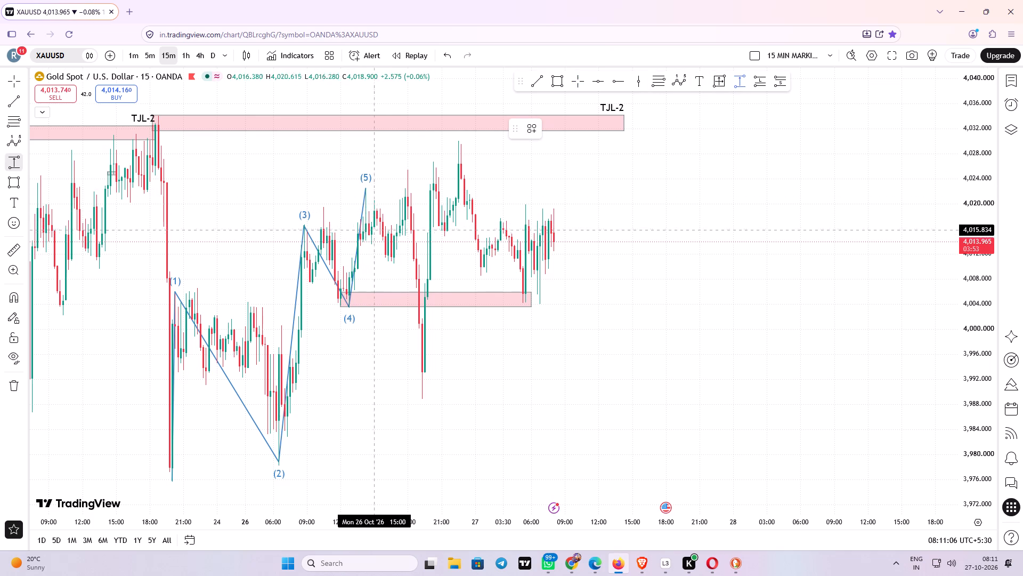
right_click(387, 157)
drag(659, 188, 661, 235)
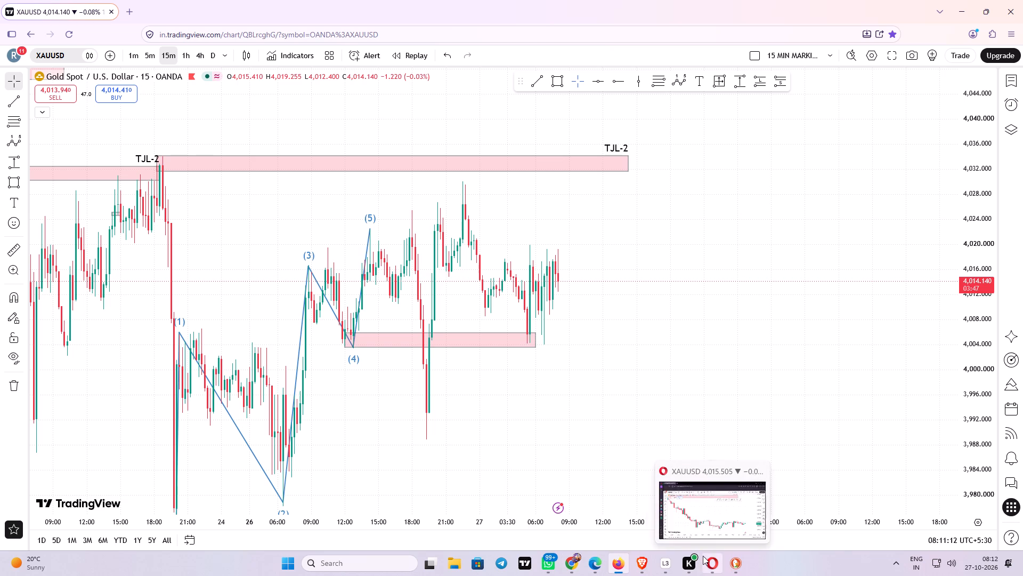
Switch to the DuckDuckGo browser and examine the XAUUSD 1-hour candles around the 1 HR 4TH LEVEL and 15 MIN zones.
click(736, 558)
drag(555, 250, 816, 267)
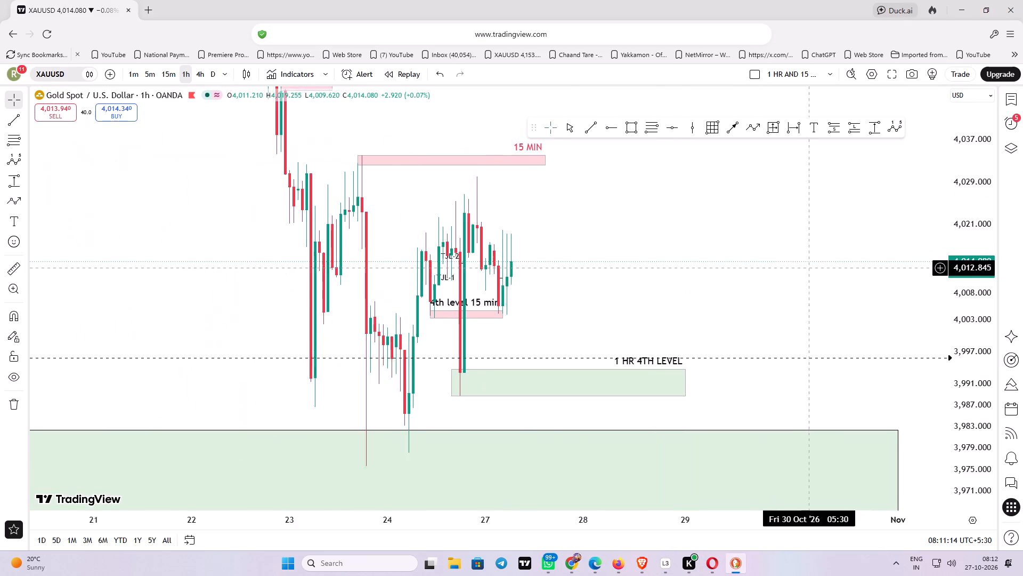
drag(816, 267, 823, 266)
scroll(668, 290, up, 4)
drag(477, 298, 699, 274)
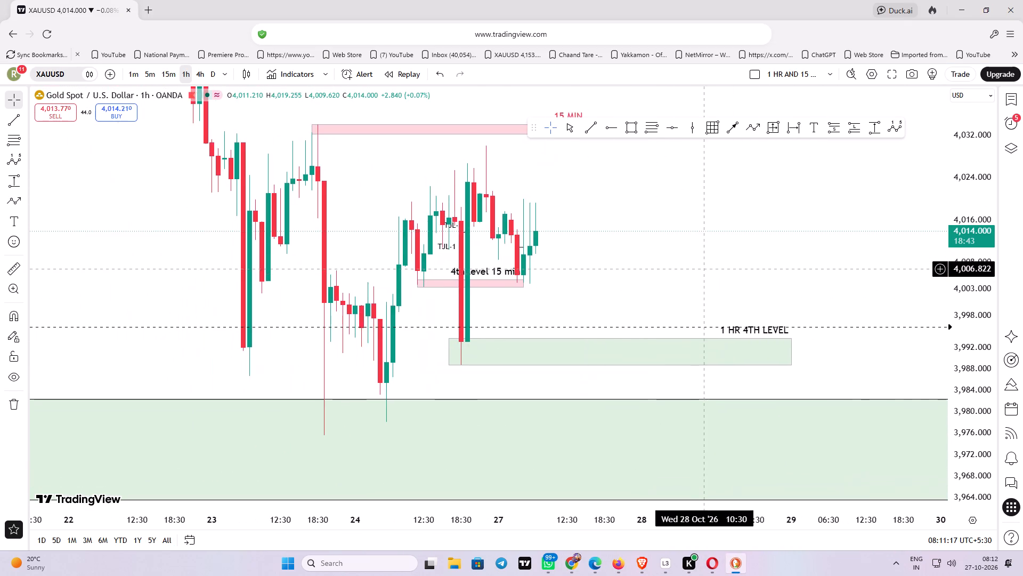
scroll(705, 269, up, 3)
drag(966, 147, 954, 240)
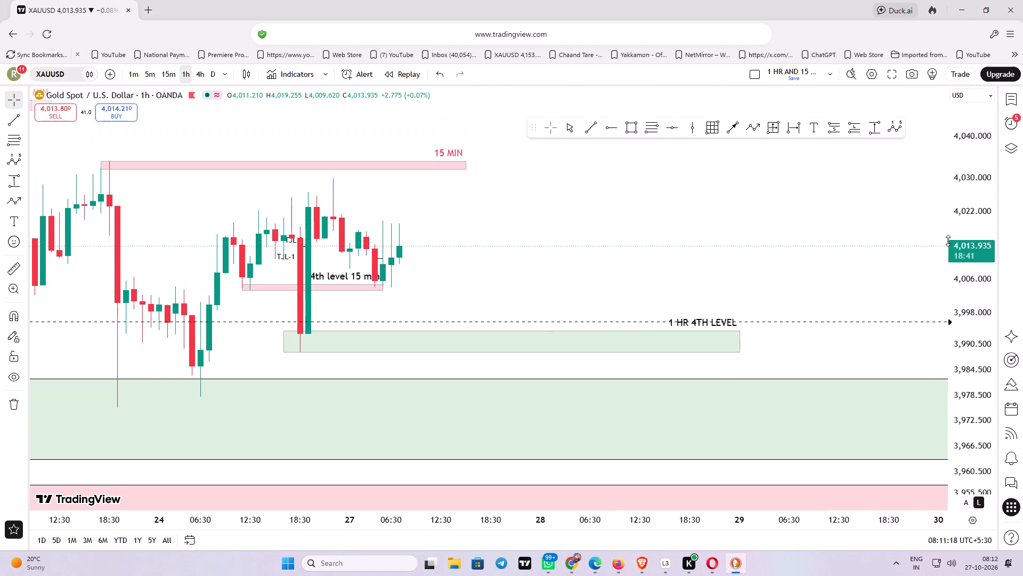
Set this chart to the 15-minute timeframe and examine price action around the 4th level 15 min zone and TJL marks.
click(165, 72)
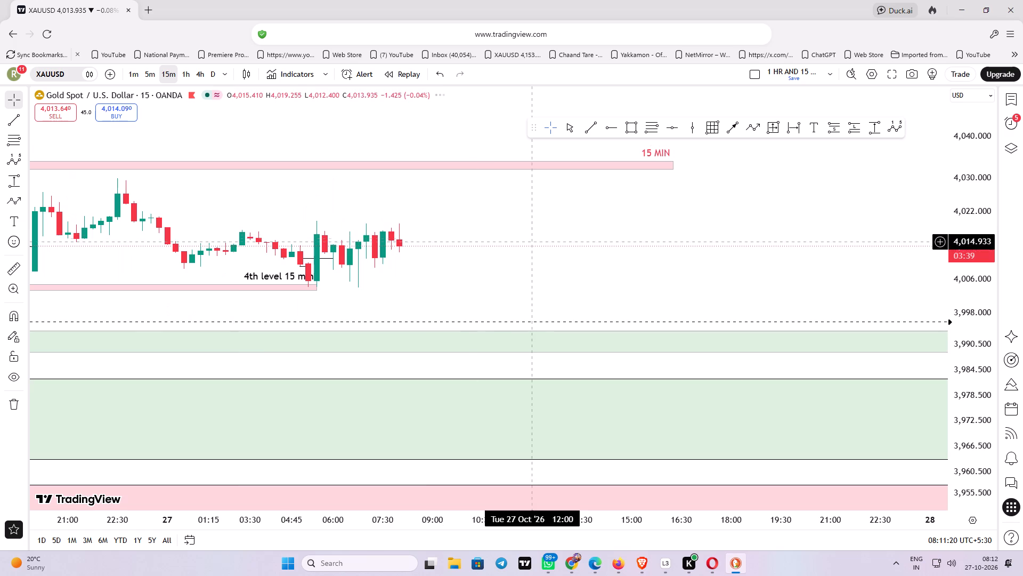
scroll(530, 237, down, 7)
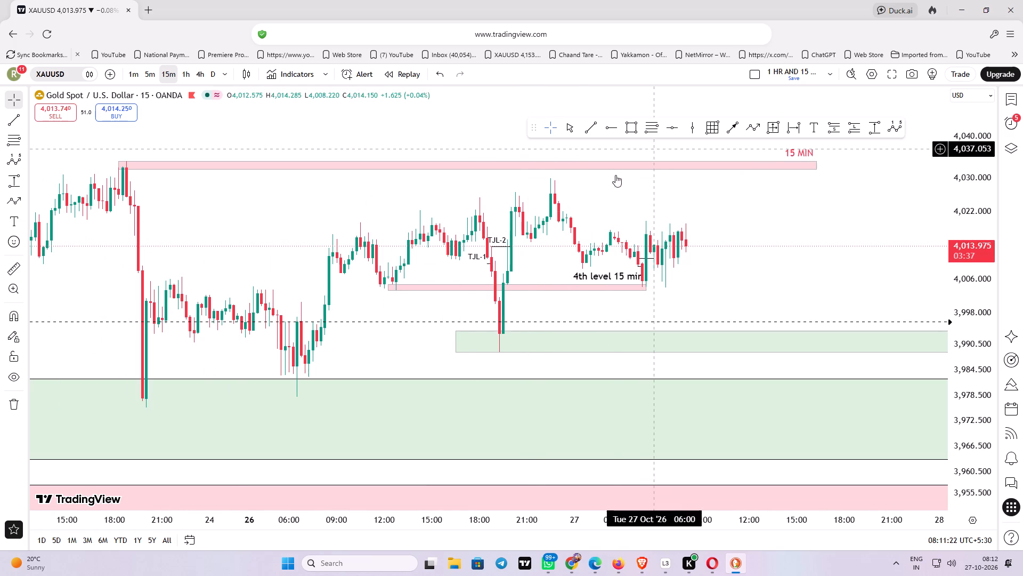
drag(609, 220, 652, 202)
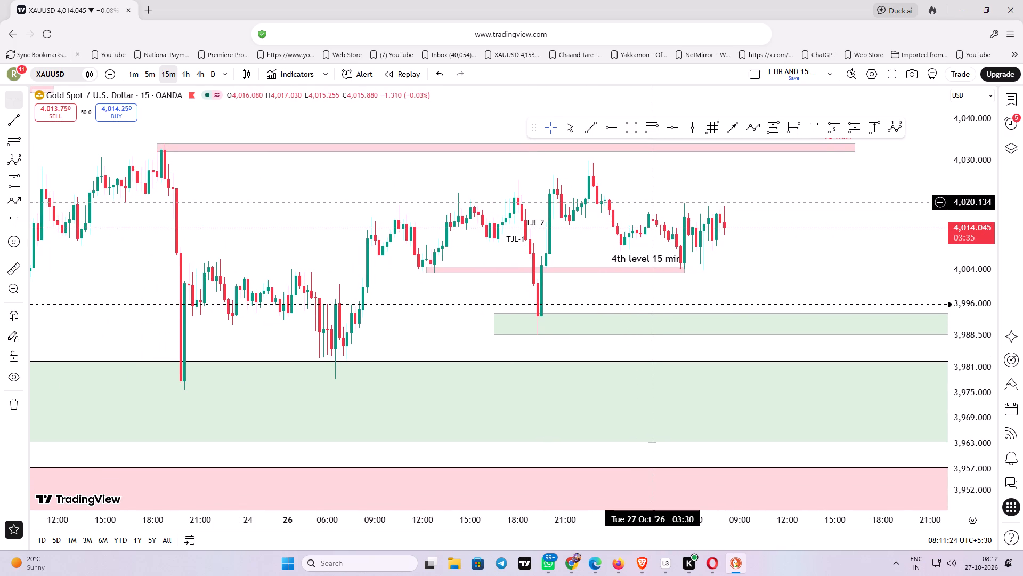
drag(652, 202, 732, 221)
scroll(732, 215, down, 1)
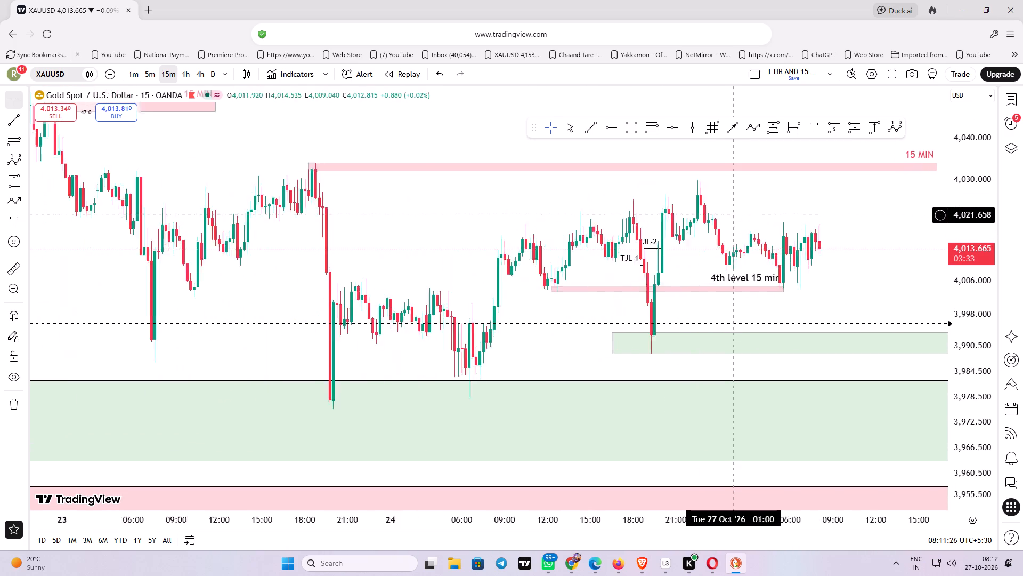
scroll(732, 215, down, 2)
drag(487, 246, 301, 194)
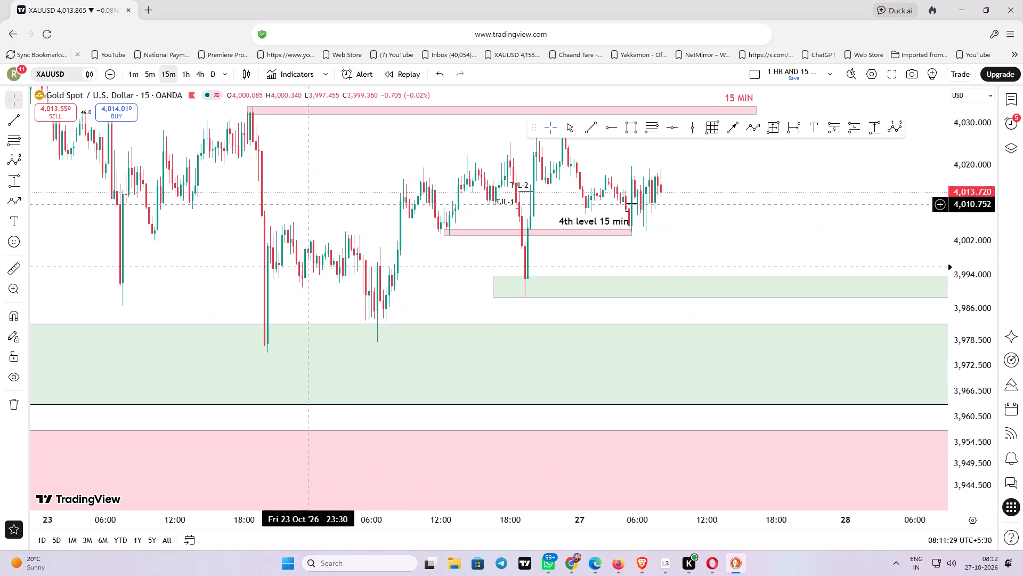
drag(707, 210, 658, 242)
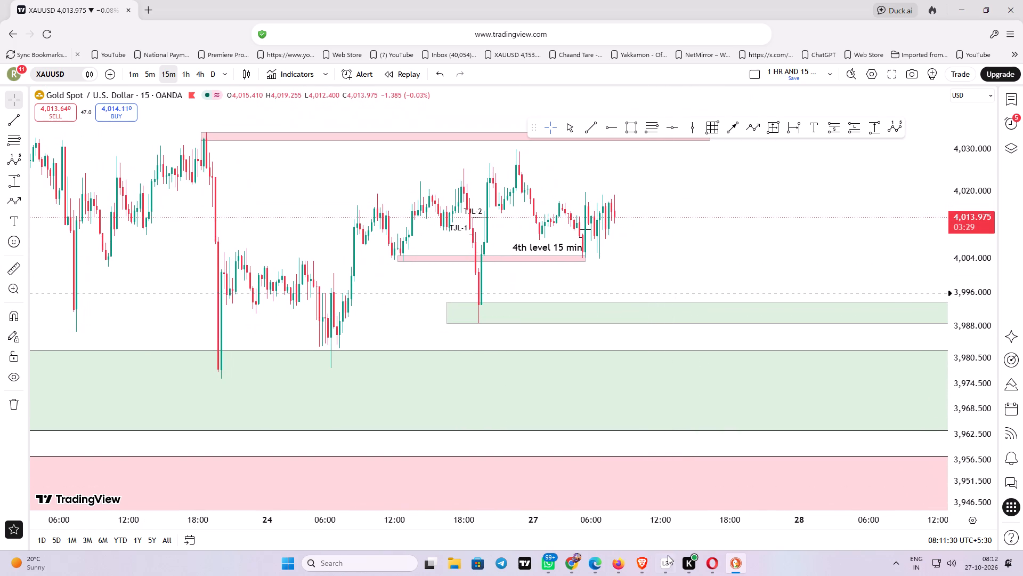
Switch to Edge and open its XAUUSD TradingView chart in place of the currency strength meter.
click(592, 563)
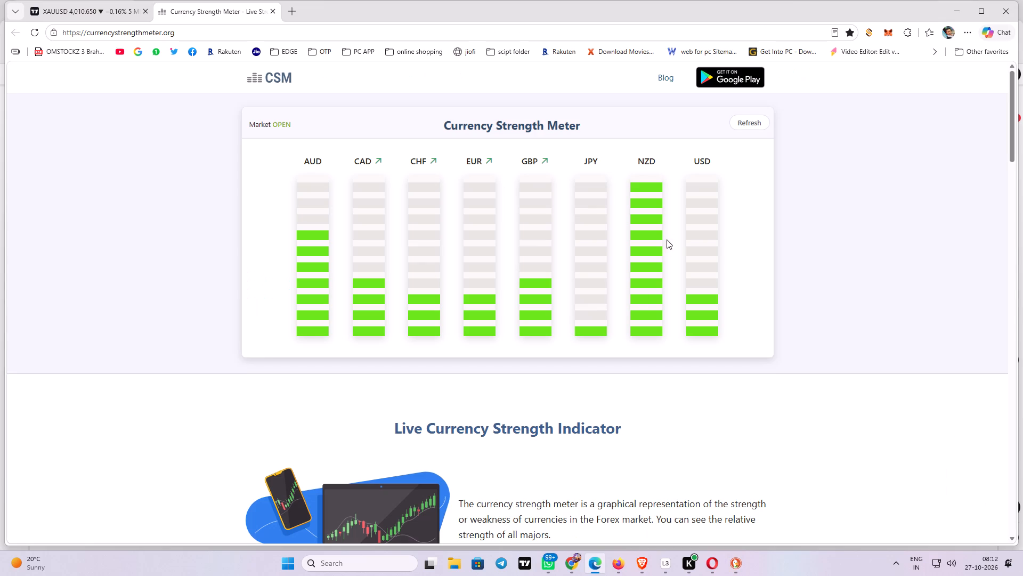
click(98, 12)
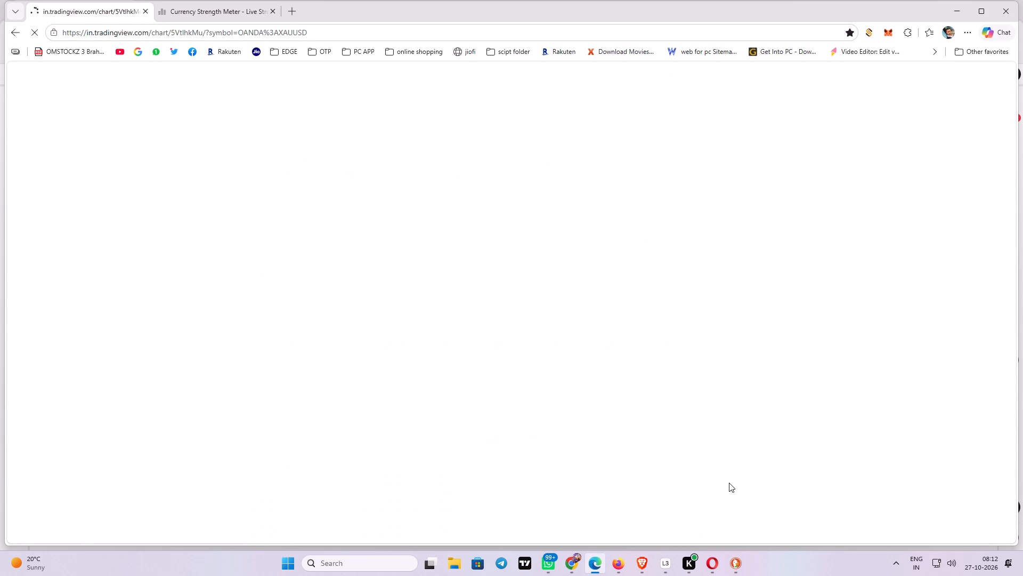
Return to the Firefox XAUUSD 15-minute chart, check the Opera chart window, minimise it, and view the recent candles.
click(619, 565)
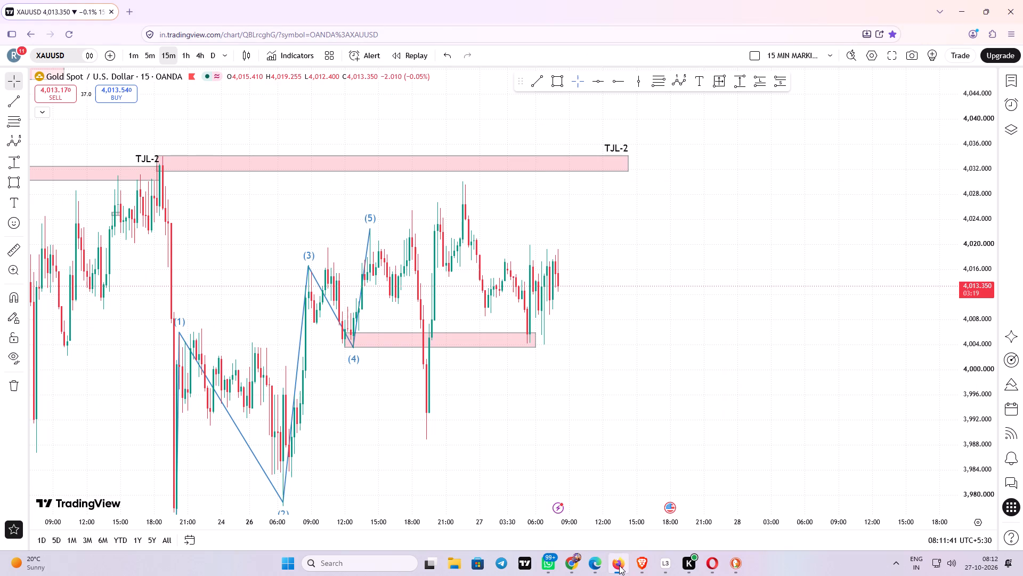
drag(753, 442, 685, 443)
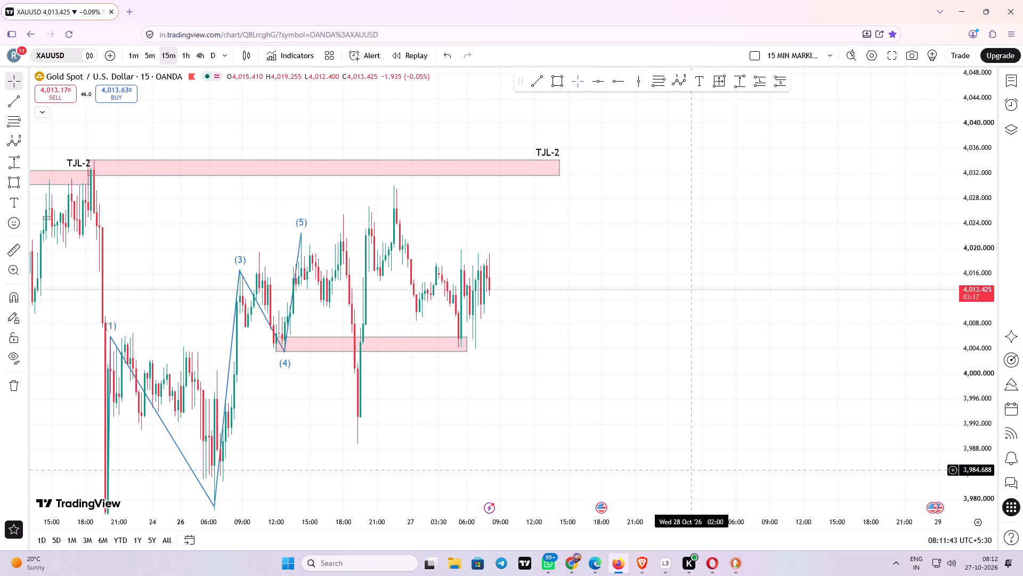
click(718, 560)
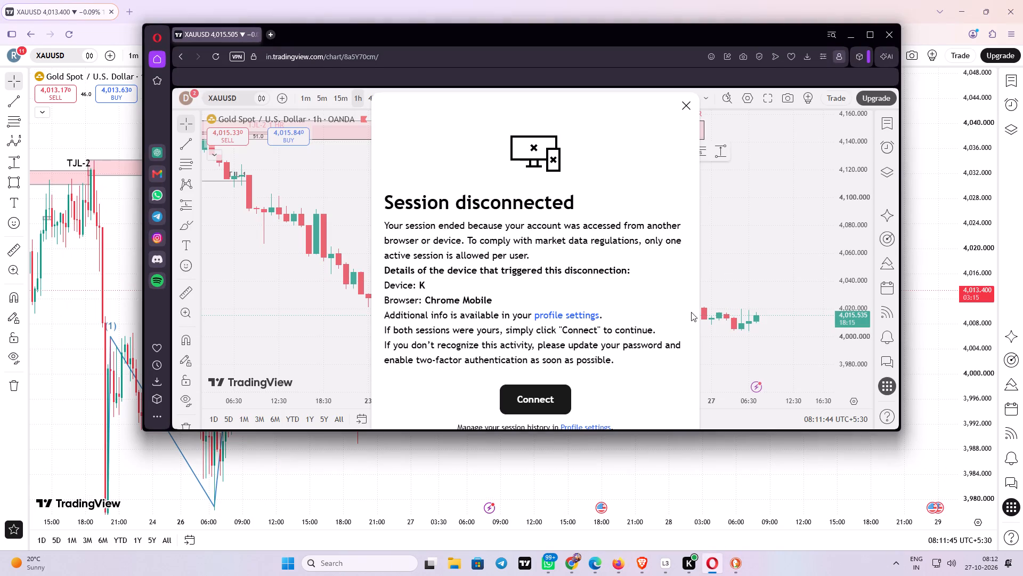
click(856, 38)
drag(821, 209, 792, 233)
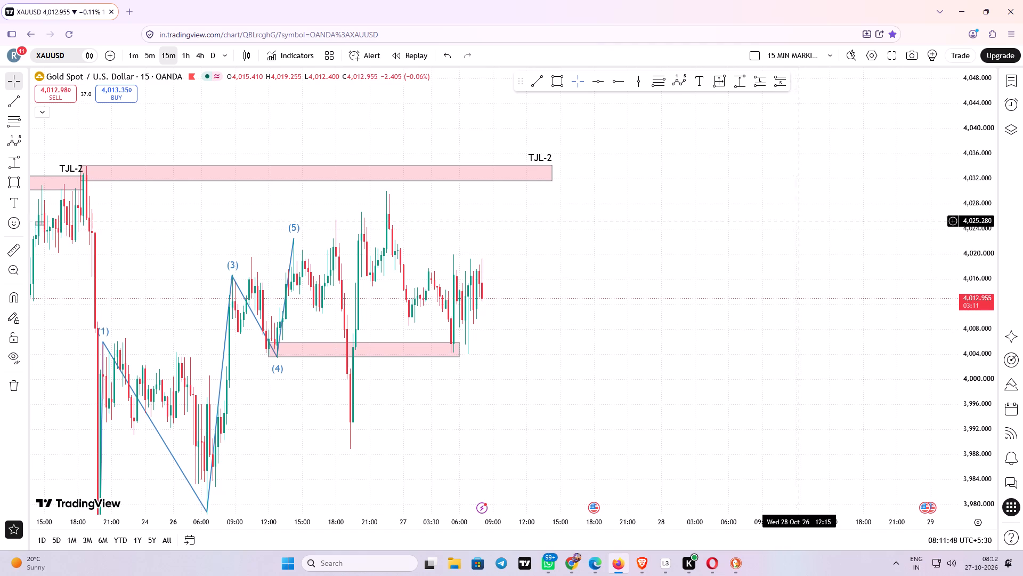